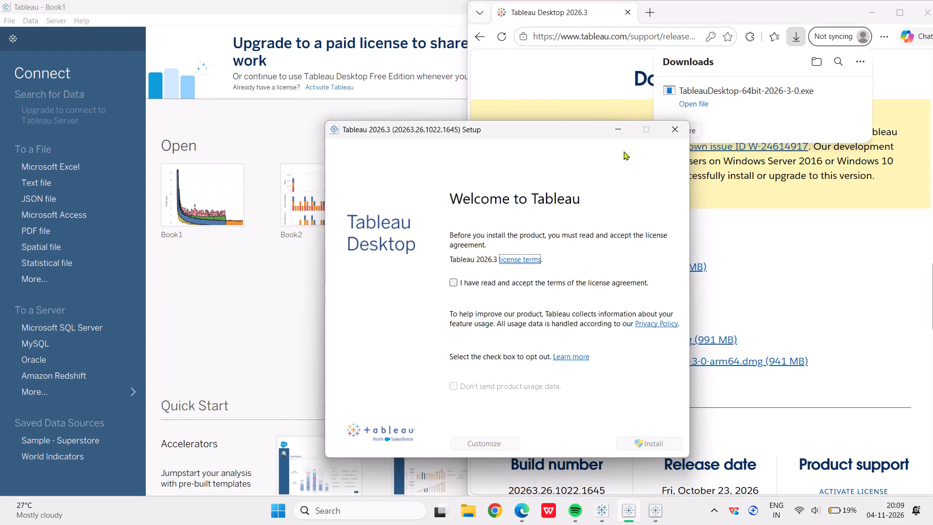
Minimize the Tableau 2026.3 Setup window.
click(619, 129)
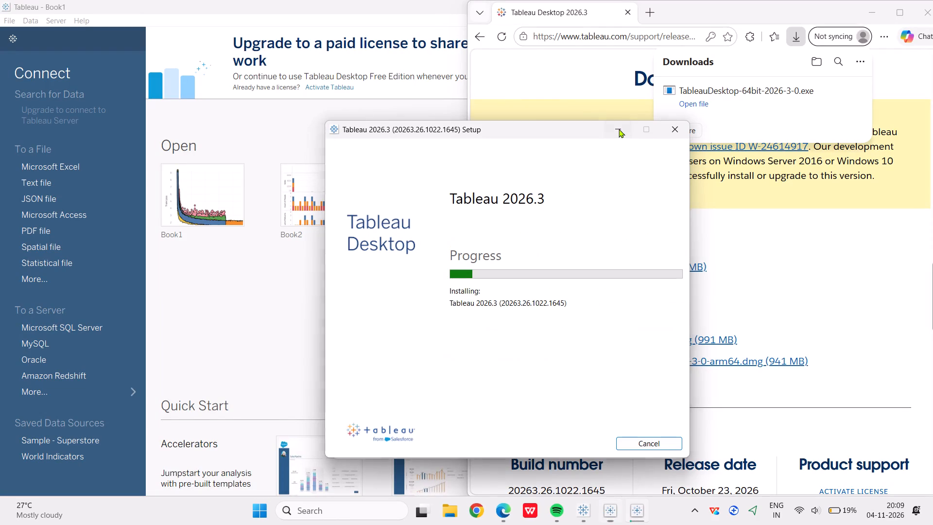
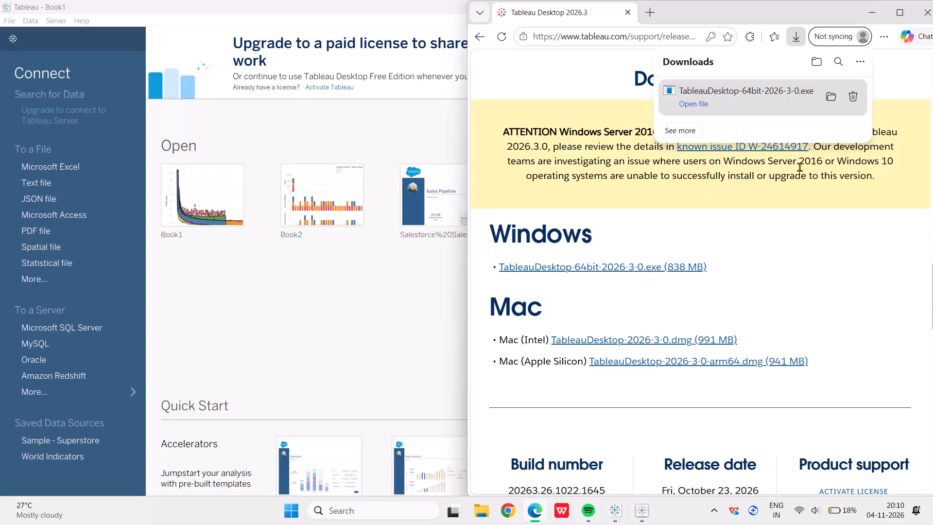
Switch from the browser to Tableau, restore the minimized Tableau 2026.3 Setup window and cancel the installation.
click(404, 325)
click(631, 504)
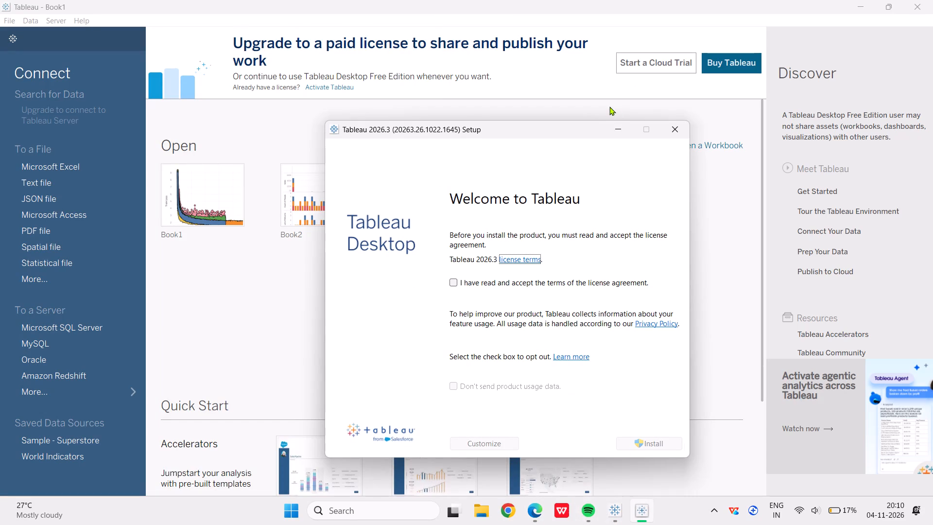
click(674, 125)
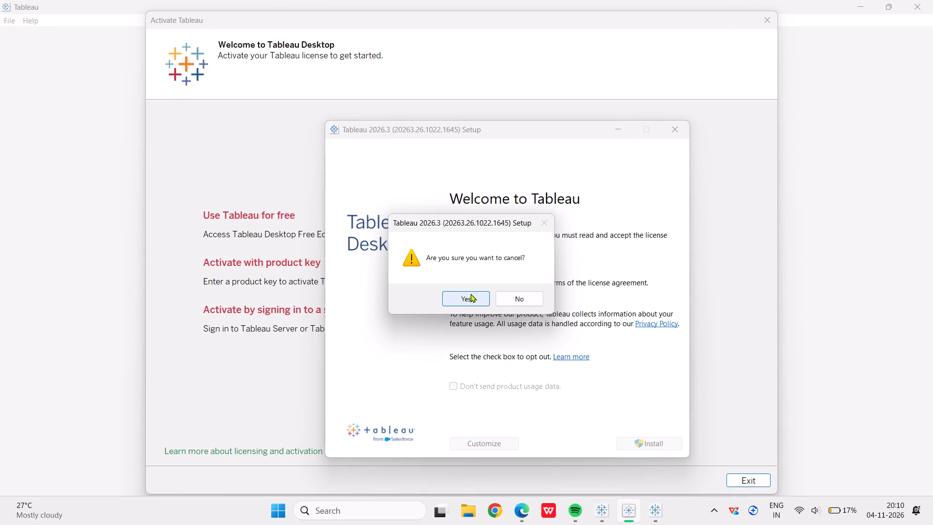
click(470, 294)
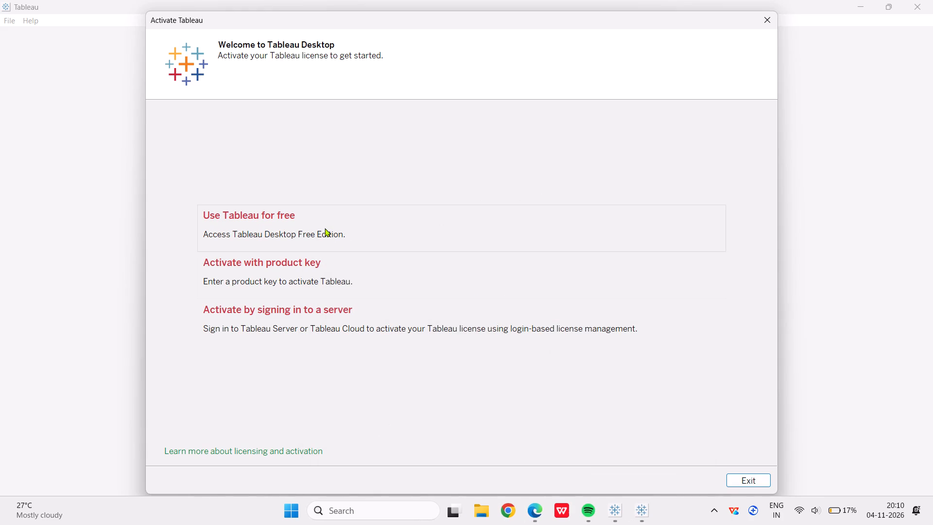
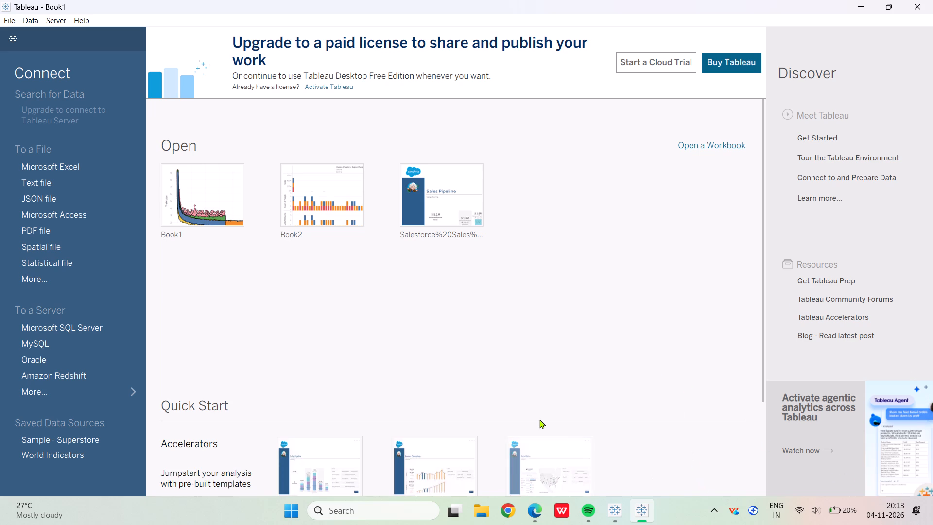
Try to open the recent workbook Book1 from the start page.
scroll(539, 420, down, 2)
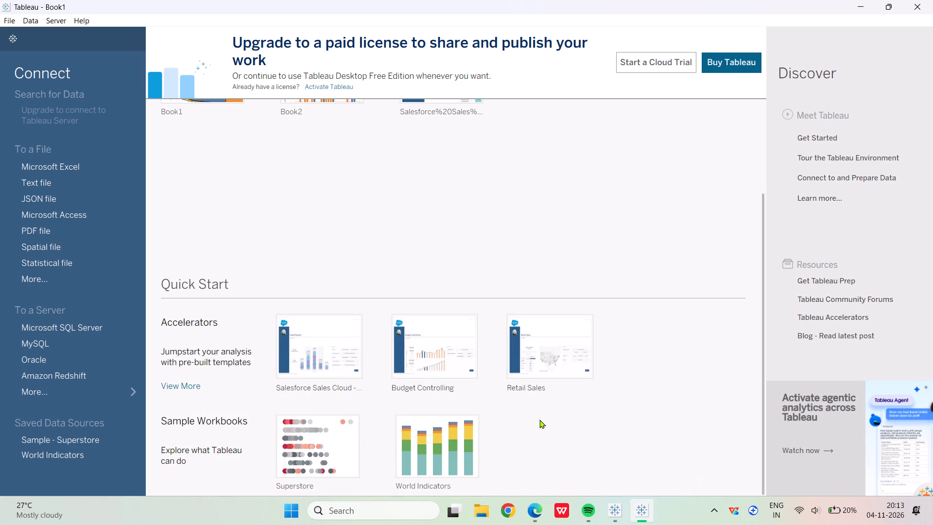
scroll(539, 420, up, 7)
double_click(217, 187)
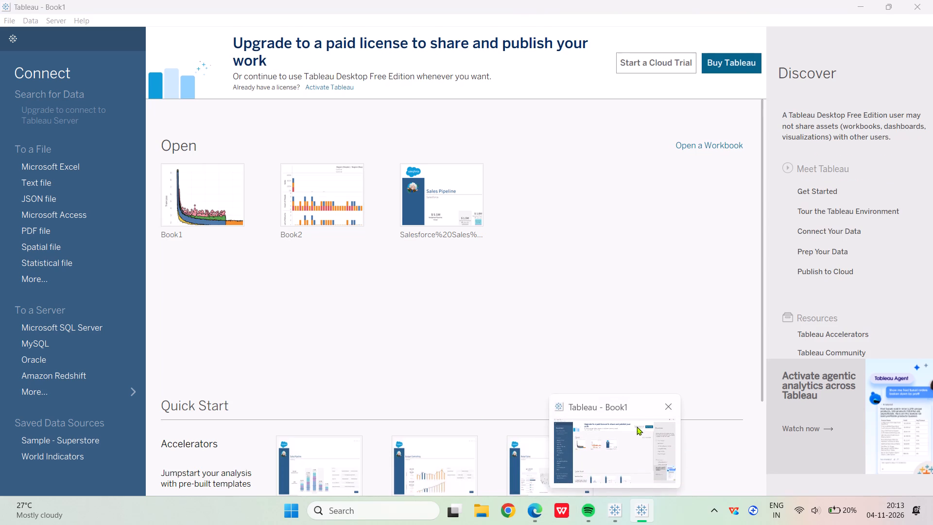
Close the Tableau - Book1 window, ending the unresponsive program instead of waiting for it.
click(668, 400)
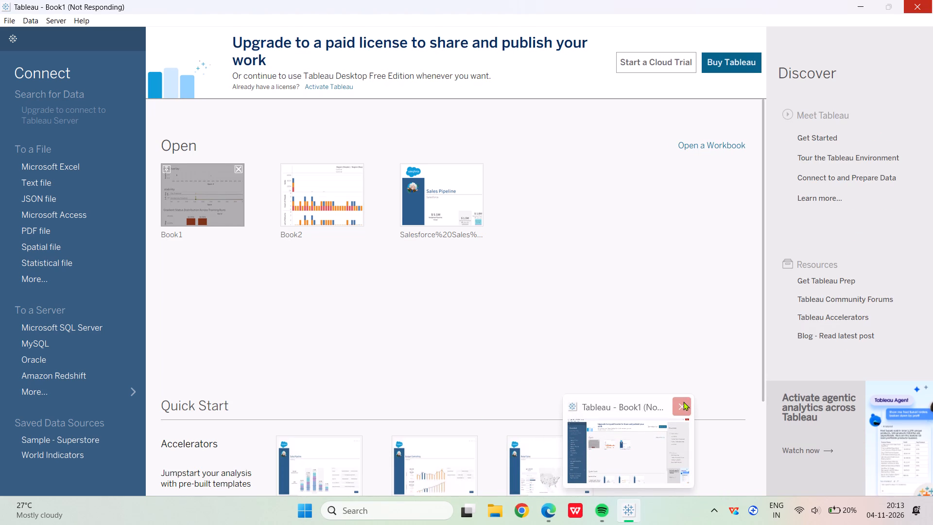
click(683, 402)
click(683, 402)
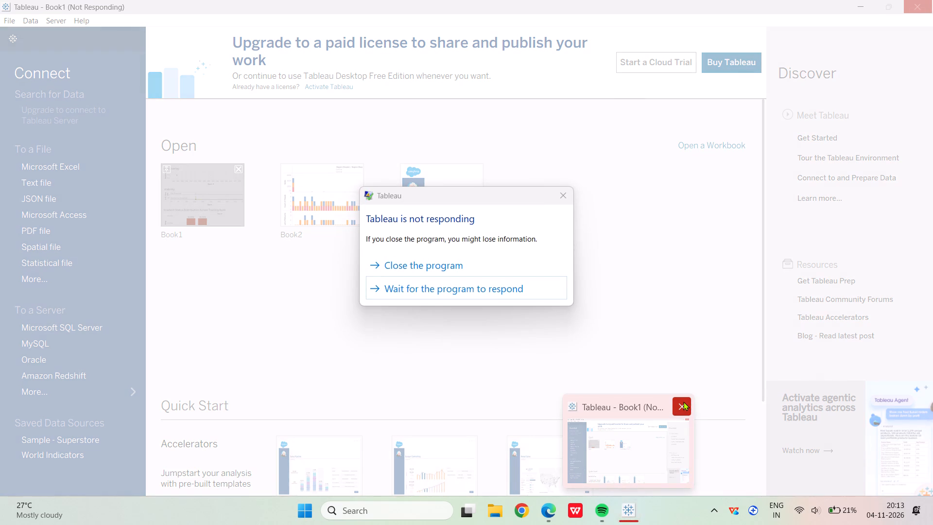
click(411, 261)
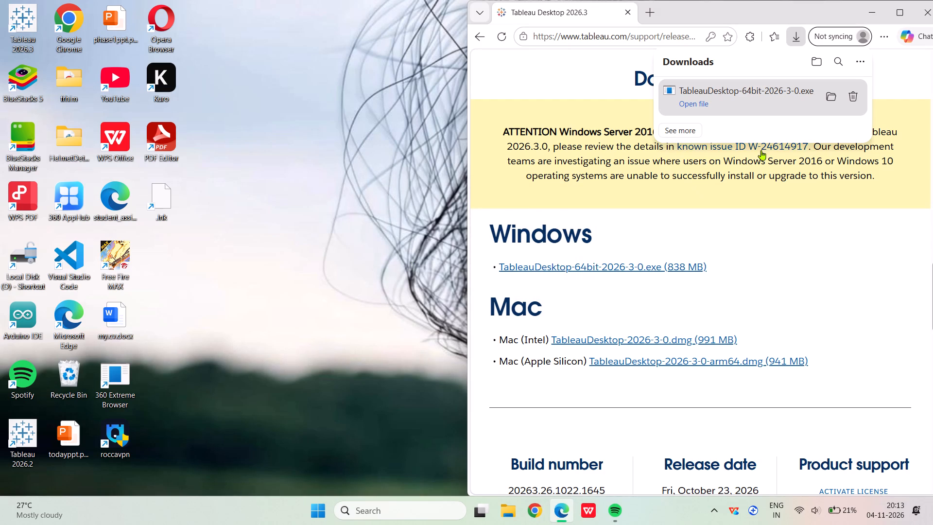
Close the browser window showing the Tableau Desktop 2026.3 download page and refresh the desktop.
click(932, 16)
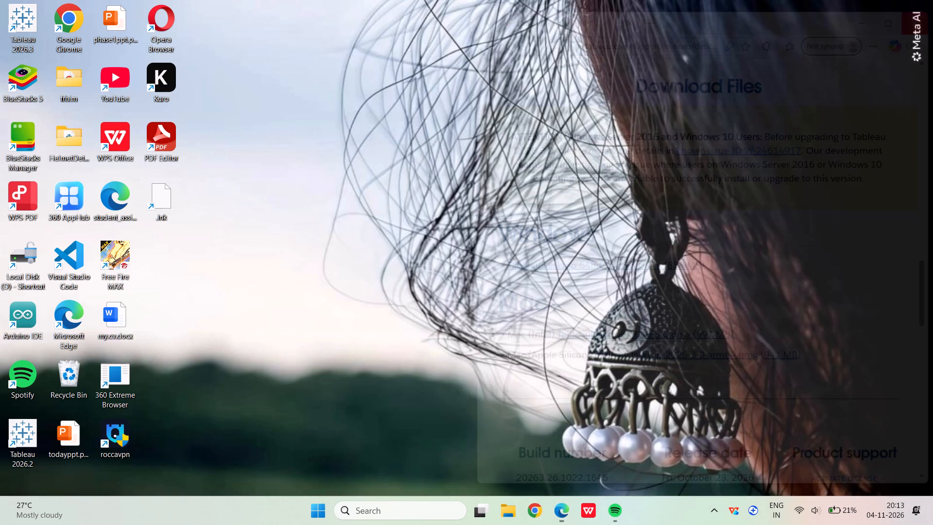
right_click(525, 191)
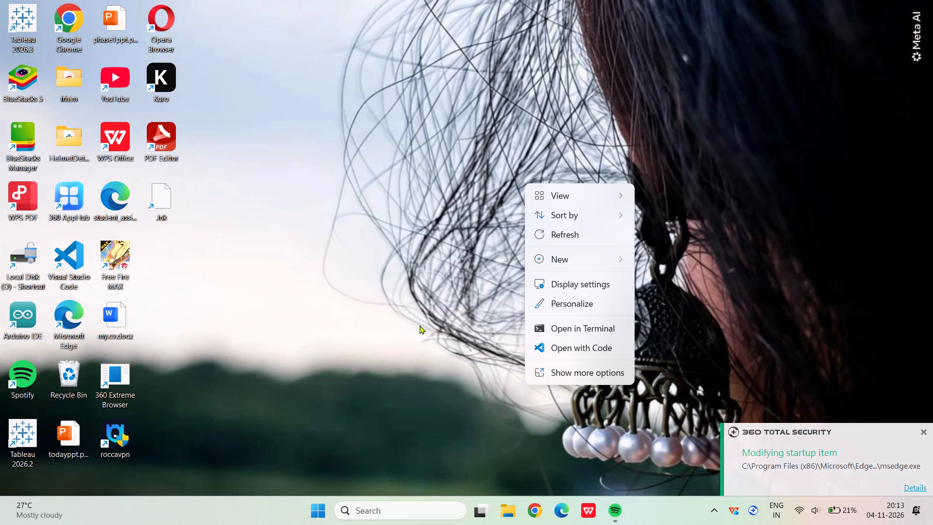
click(564, 243)
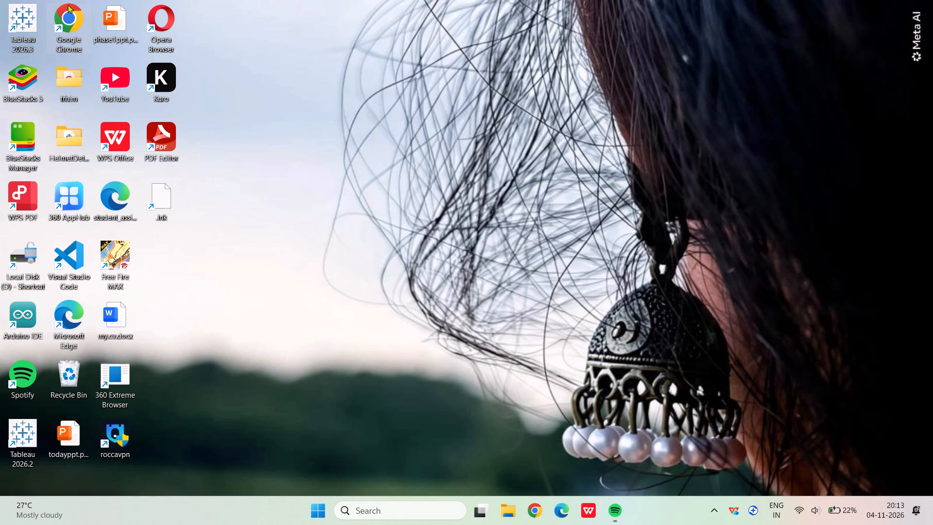
Launch Tableau 2026.3 from the desktop and open the recent workbook Book1.
double_click(26, 14)
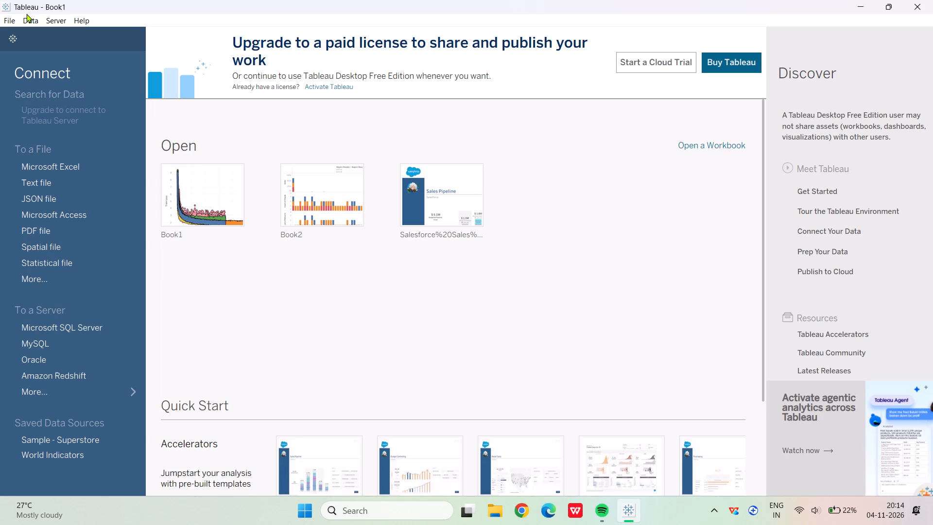
double_click(224, 197)
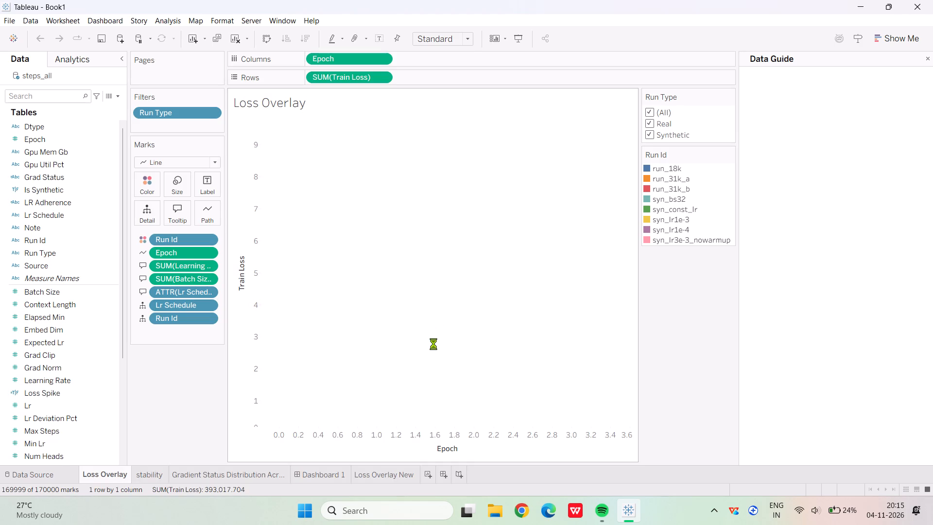
scroll(469, 325, down, 8)
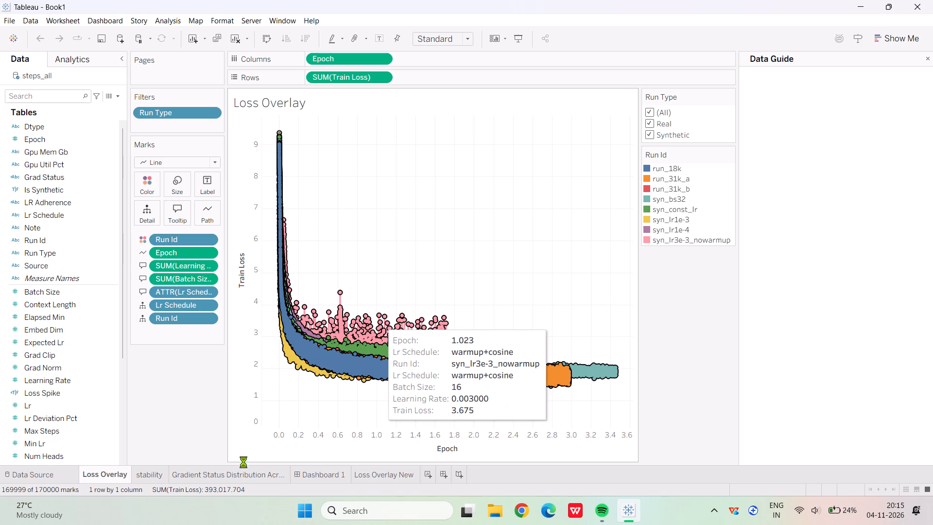
Switch to the Loss Overlay New worksheet and set its mark type to Line.
click(376, 474)
click(376, 474)
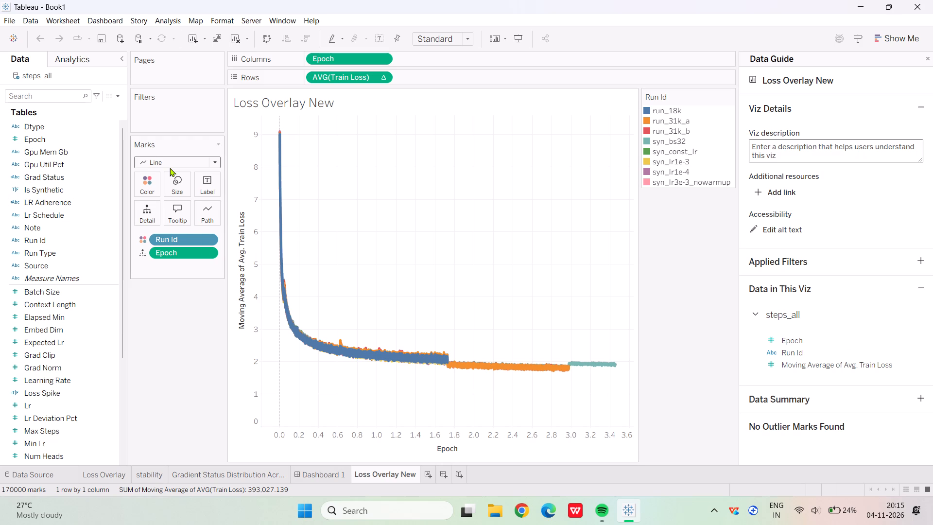
click(170, 168)
click(173, 200)
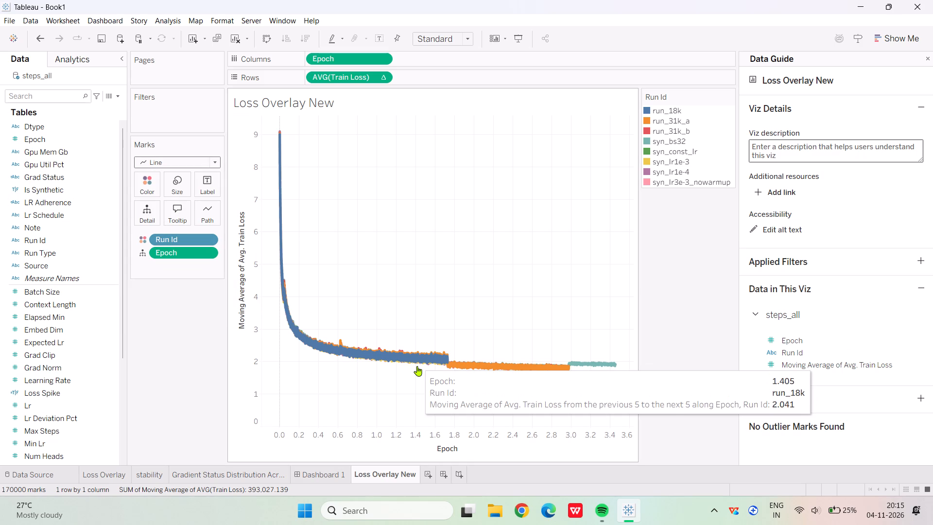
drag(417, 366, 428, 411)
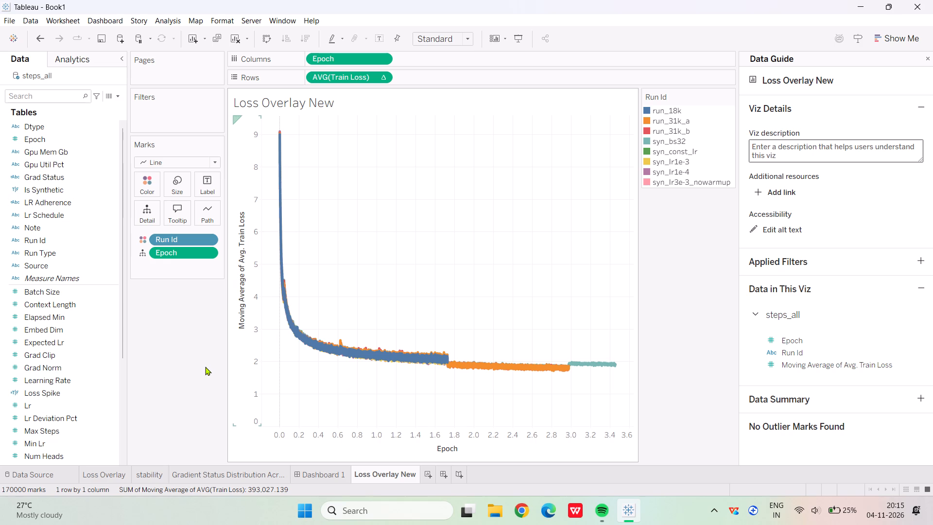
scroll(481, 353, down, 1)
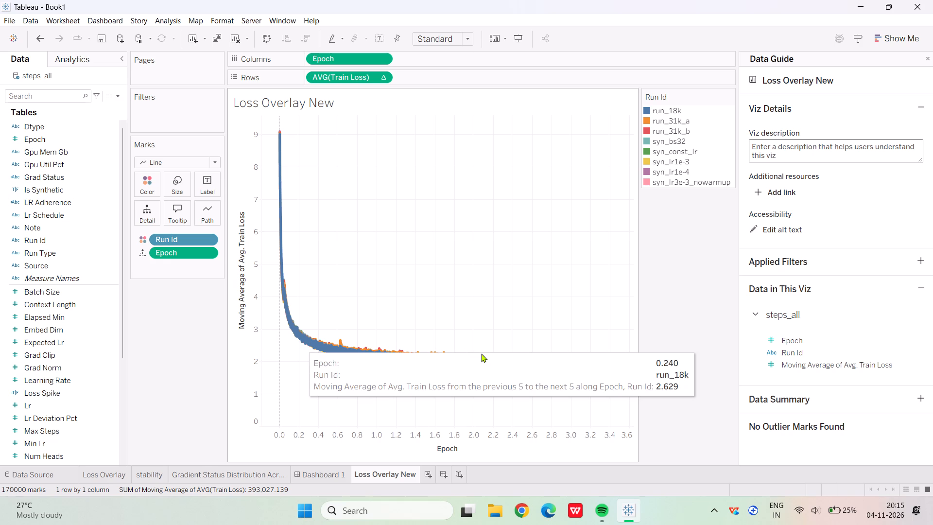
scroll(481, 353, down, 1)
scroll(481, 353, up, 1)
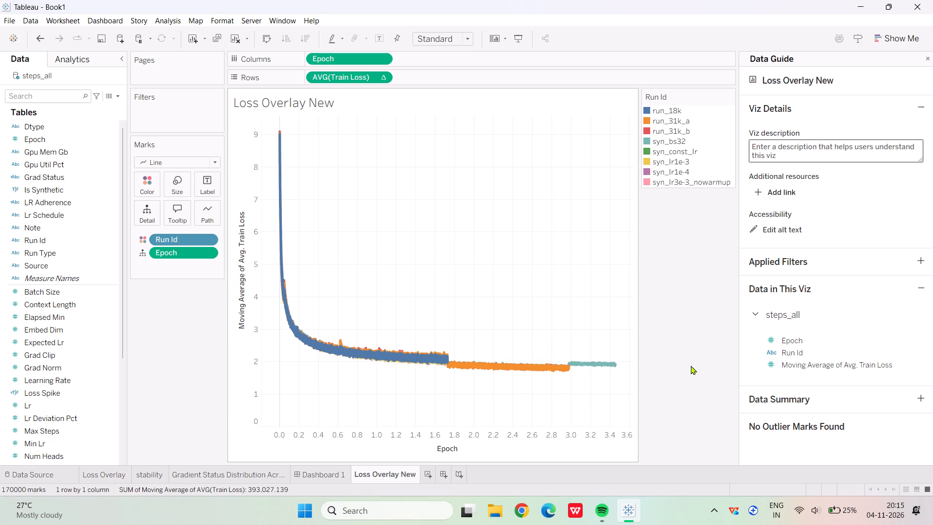
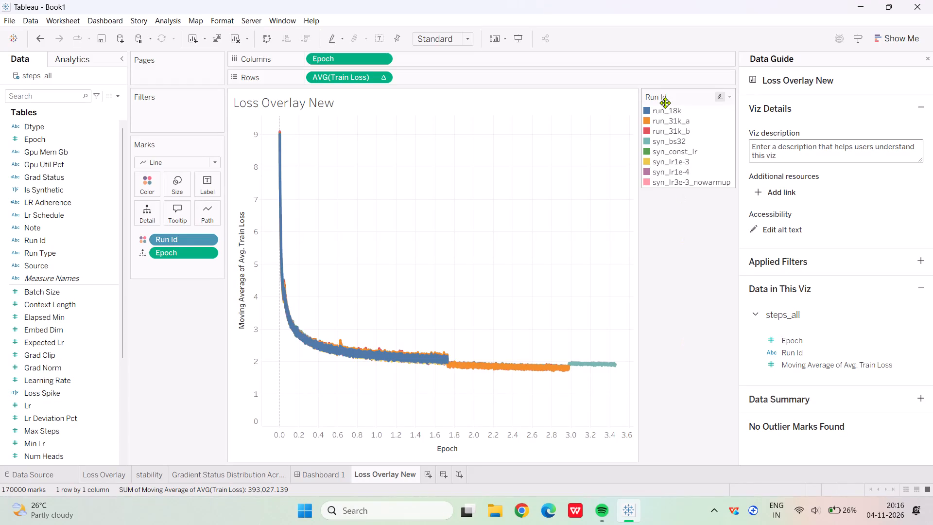
Highlight the run_18k line through the Run Id legend to inspect it, and clear the highlight.
drag(665, 103, 667, 115)
click(667, 115)
click(687, 267)
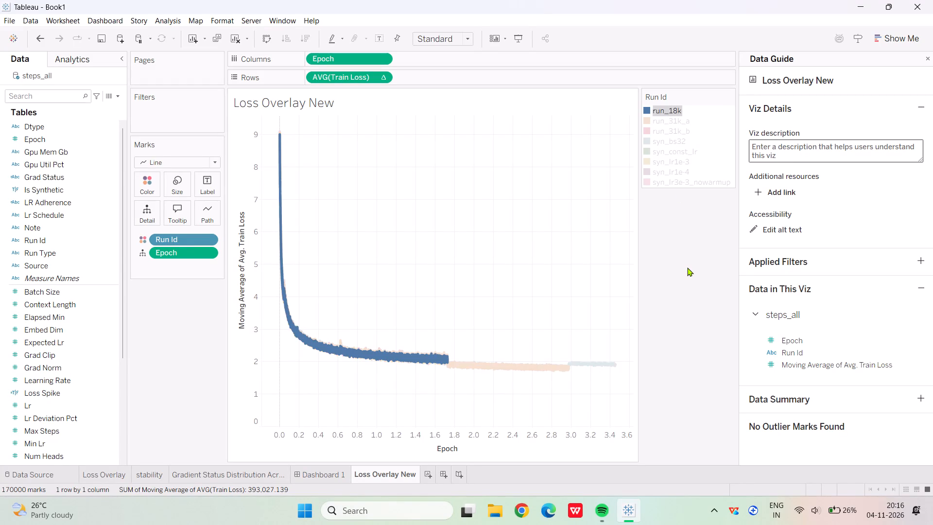
Close the Data Guide to give the Loss Overlay New chart more room.
click(928, 55)
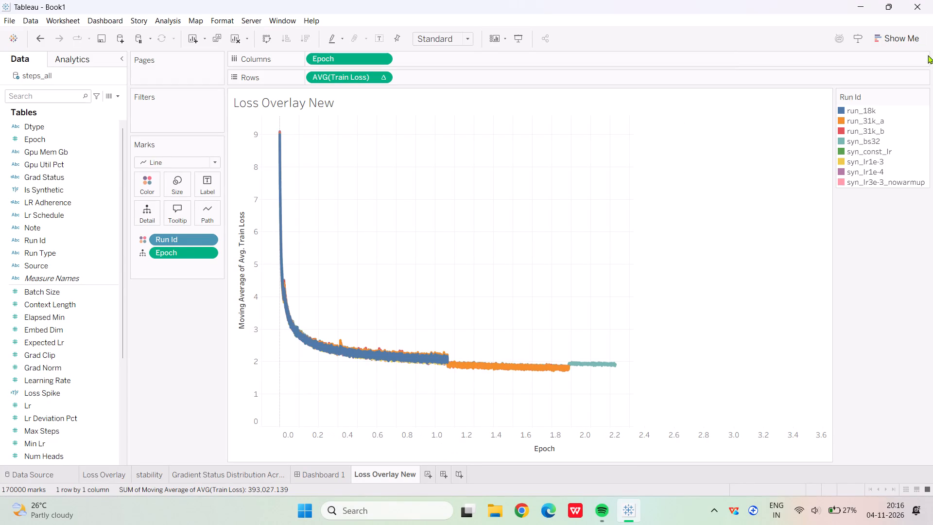
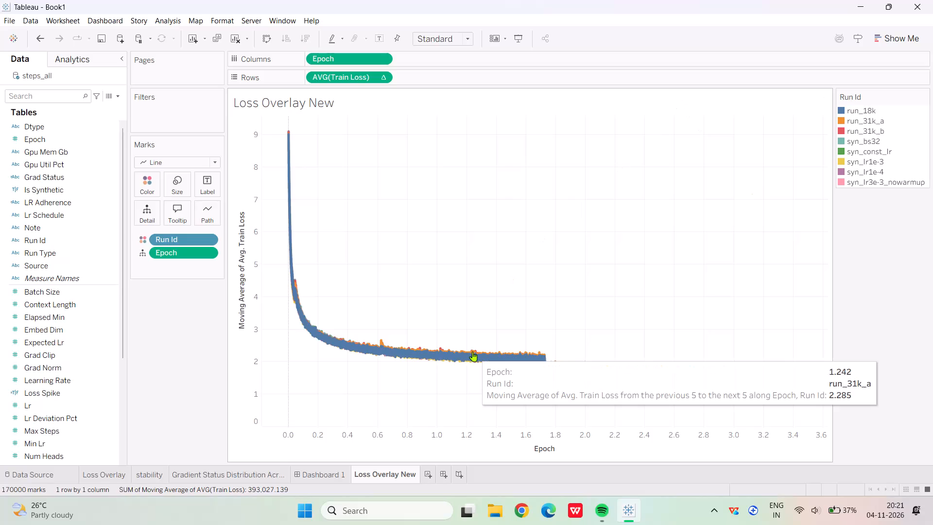
Select points along the run_31k_a line in the Loss Overlay New chart to inspect their epoch and loss details.
click(472, 351)
click(472, 351)
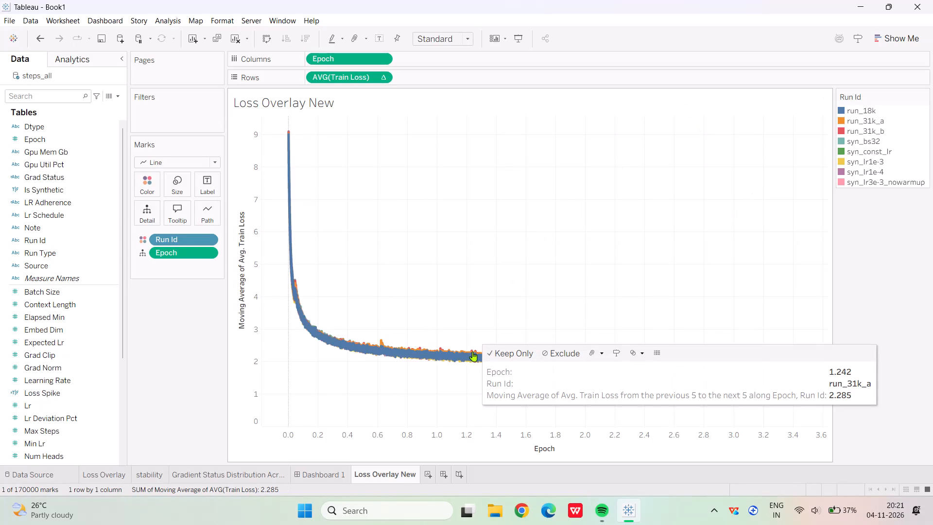
click(471, 360)
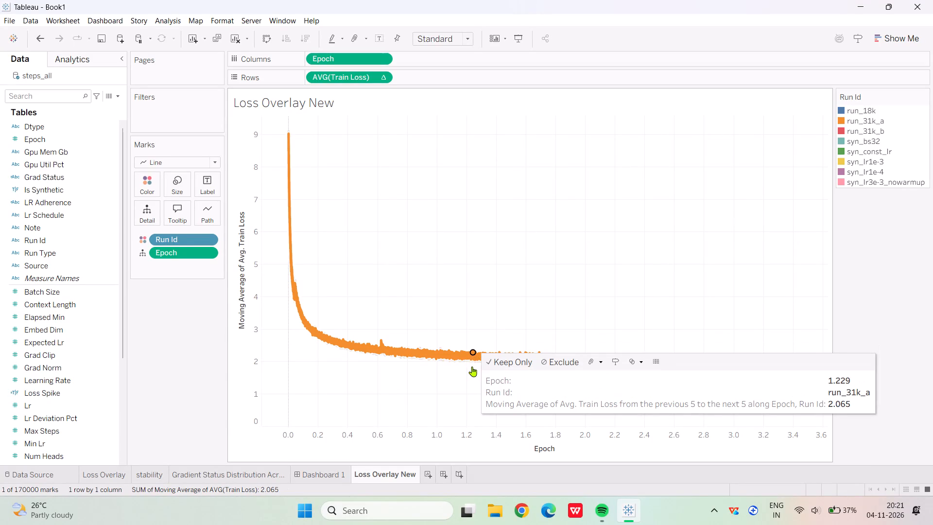
click(472, 367)
click(472, 367)
click(544, 290)
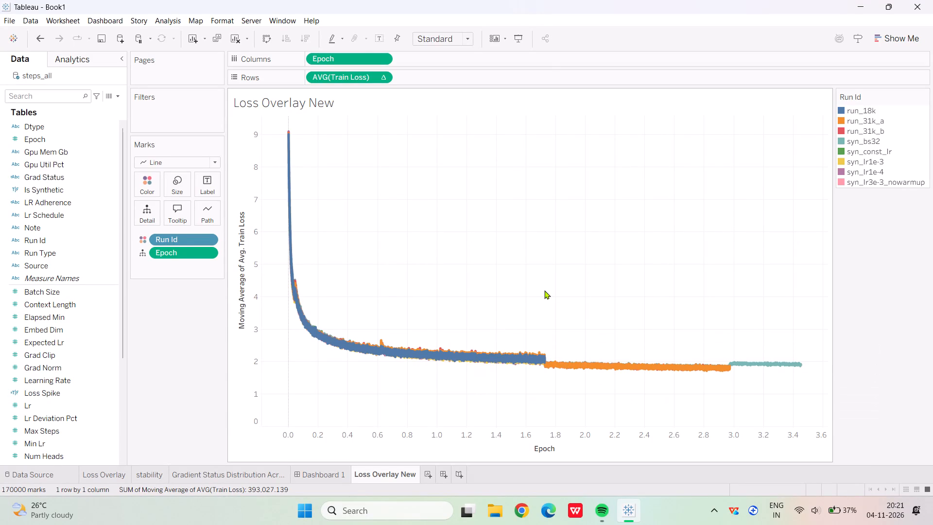
click(580, 362)
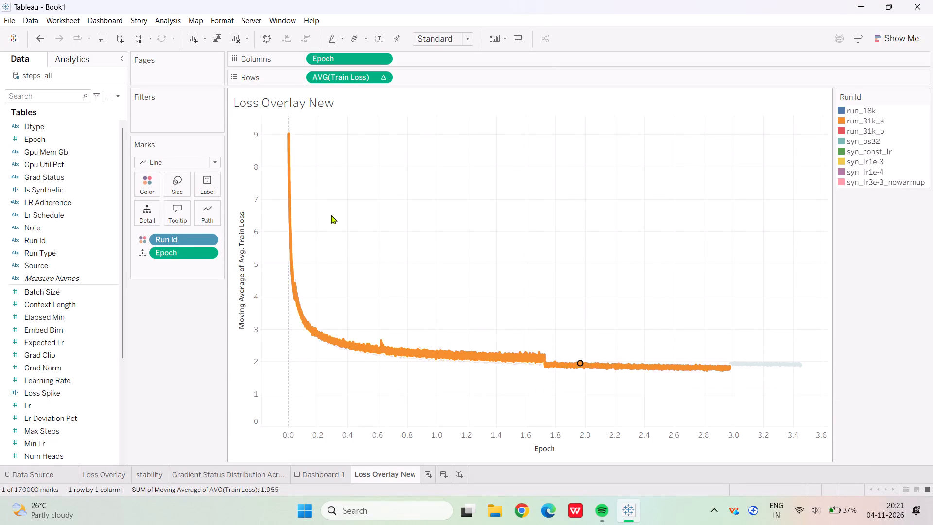
Create a new worksheet and place Epoch on Columns.
click(430, 475)
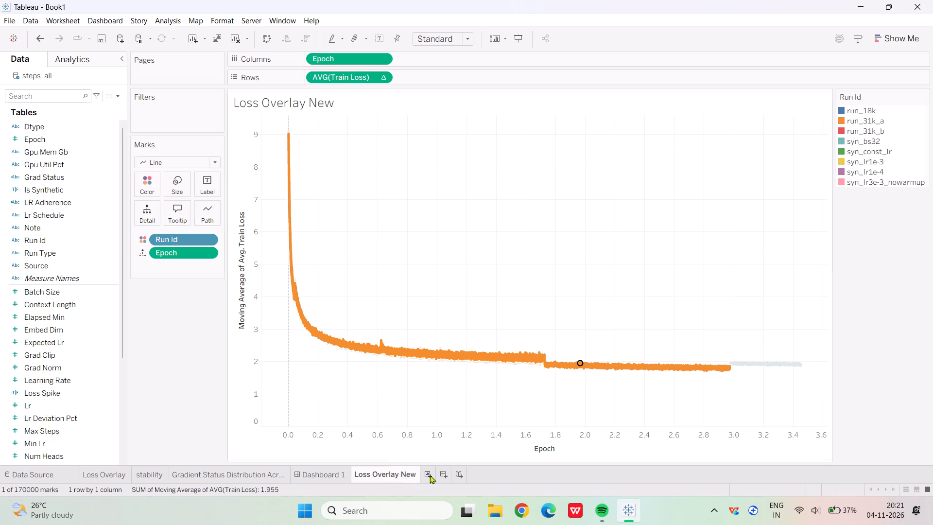
drag(59, 143, 244, 109)
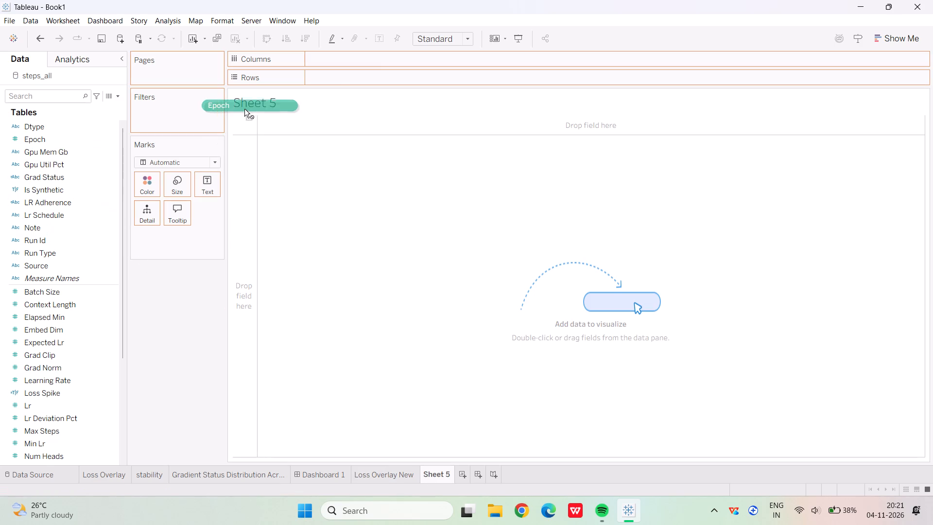
drag(244, 109, 355, 67)
click(355, 67)
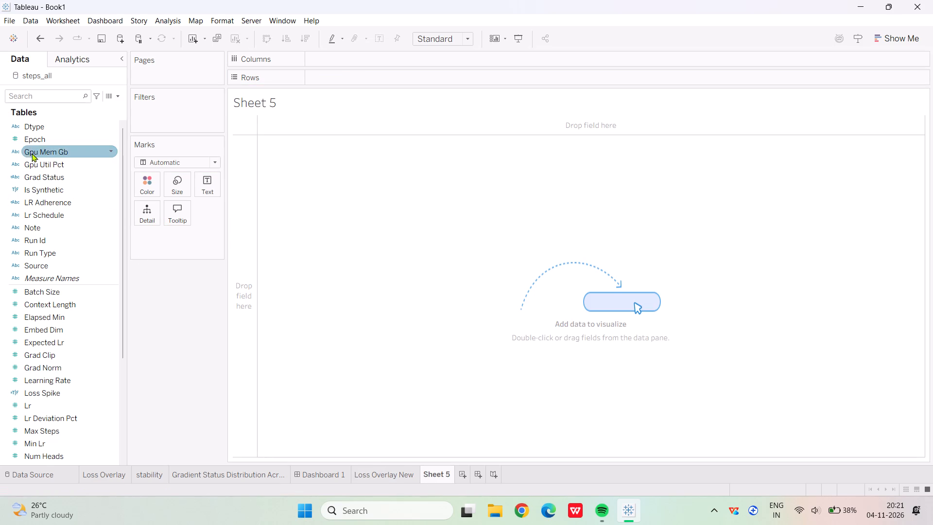
drag(24, 143, 323, 57)
click(323, 57)
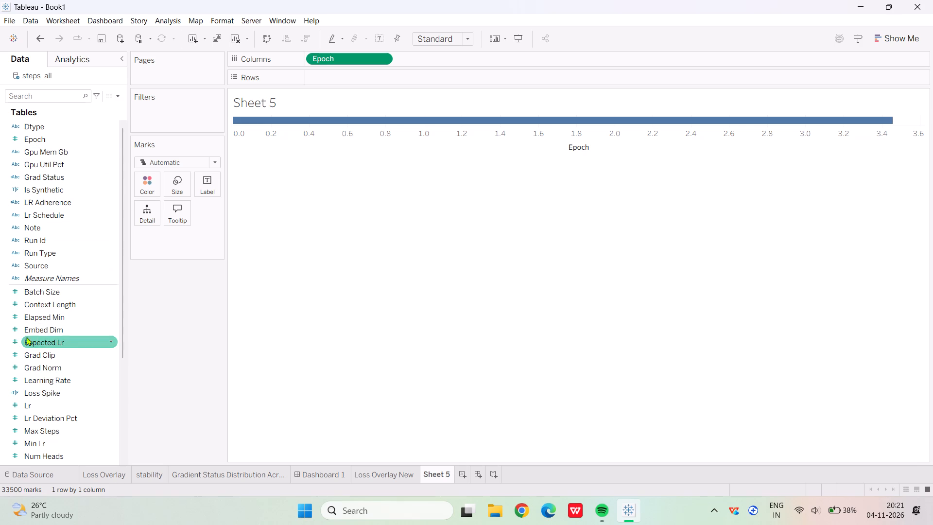
Add Train Loss to Rows to plot it against Epoch.
click(70, 384)
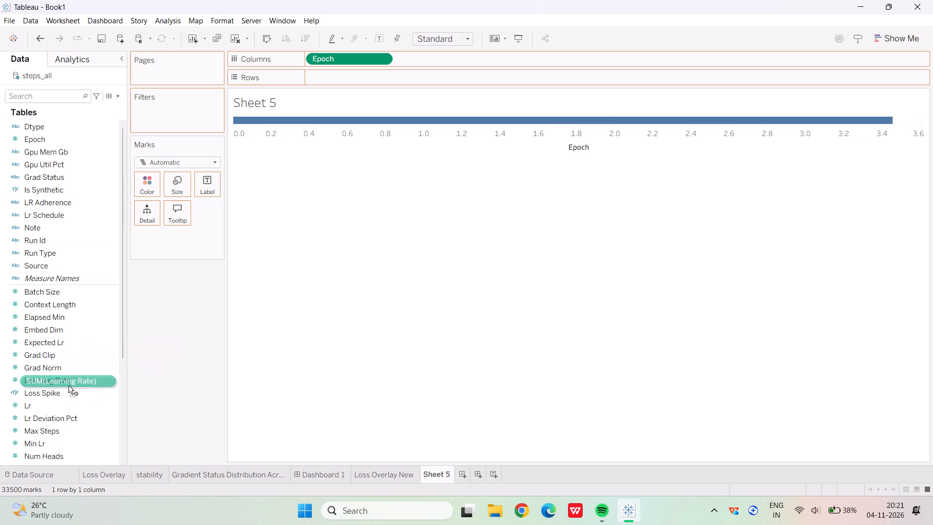
scroll(65, 408, down, 3)
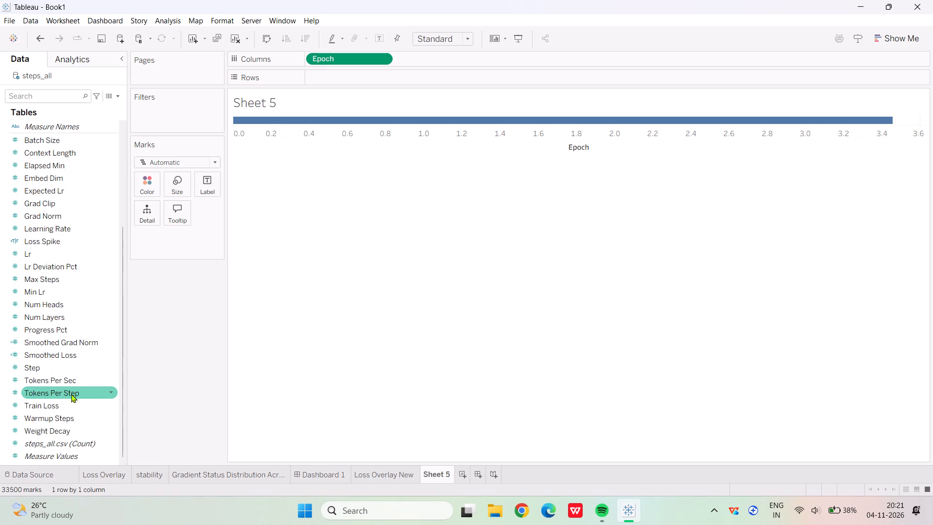
drag(74, 399, 363, 77)
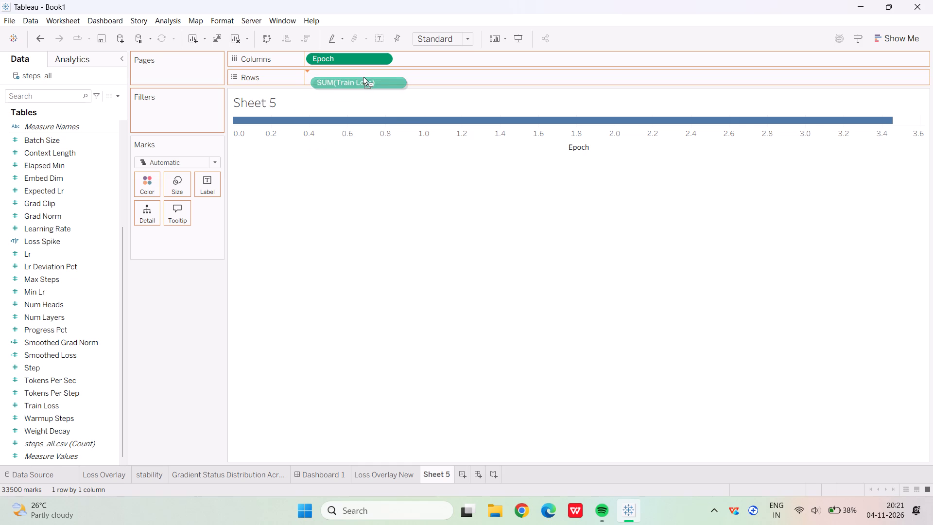
drag(363, 77, 360, 70)
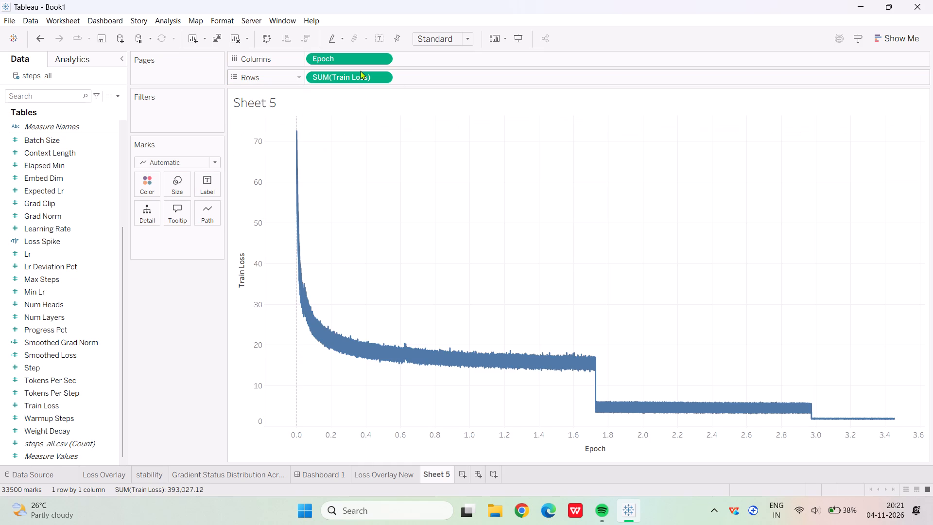
Color the Train Loss line by Run Id.
scroll(423, 245, down, 3)
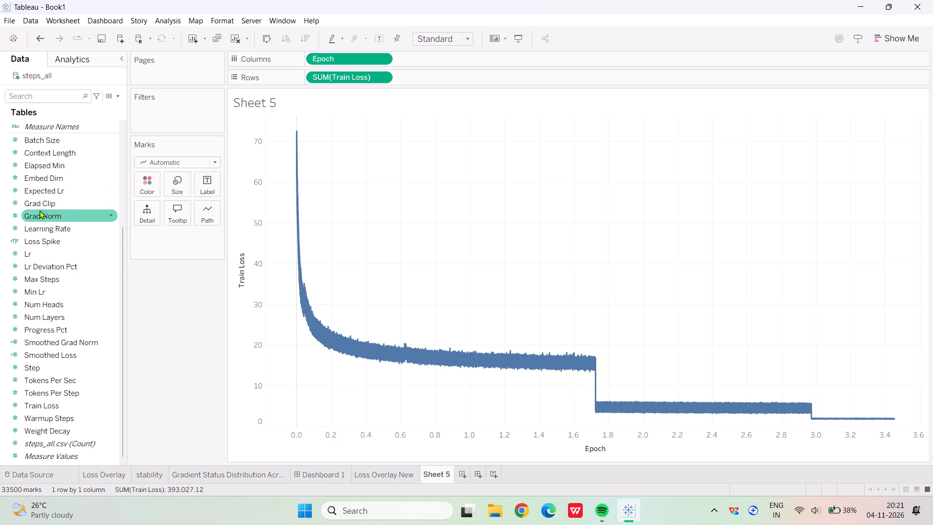
scroll(39, 210, up, 6)
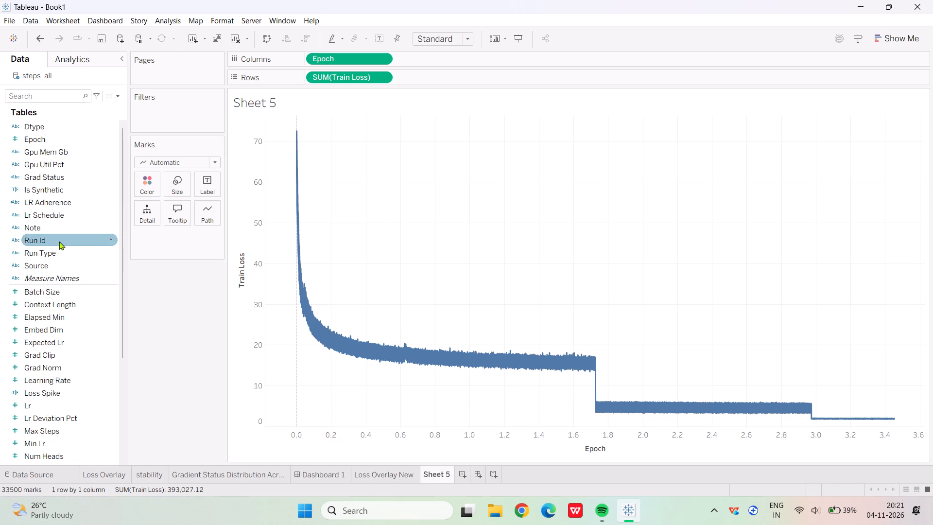
drag(59, 241, 150, 179)
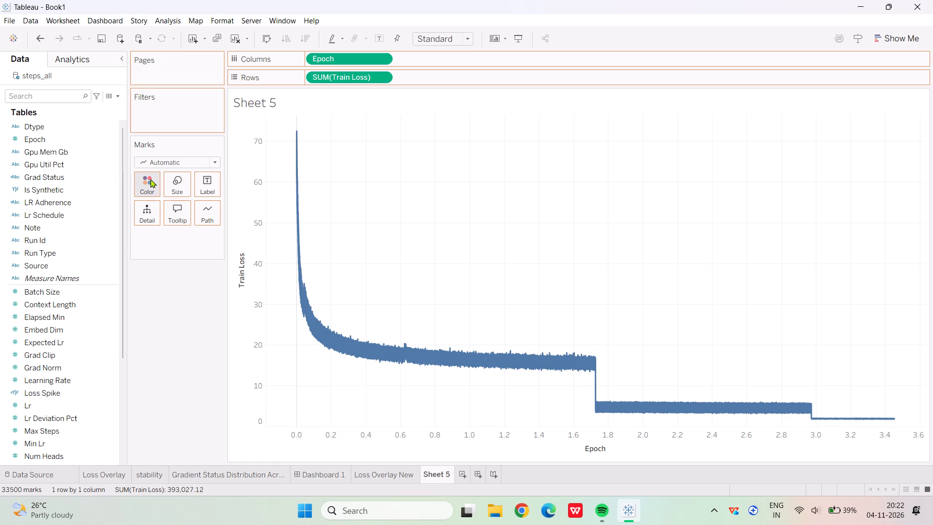
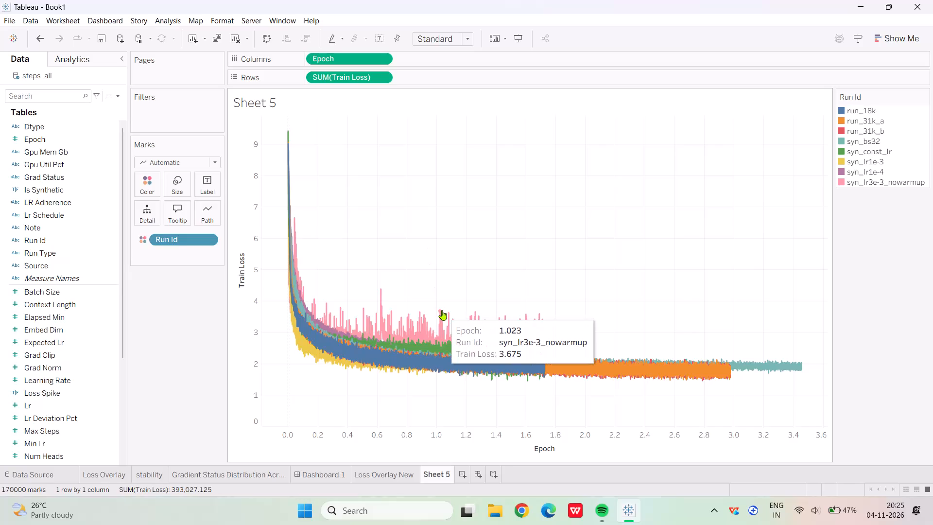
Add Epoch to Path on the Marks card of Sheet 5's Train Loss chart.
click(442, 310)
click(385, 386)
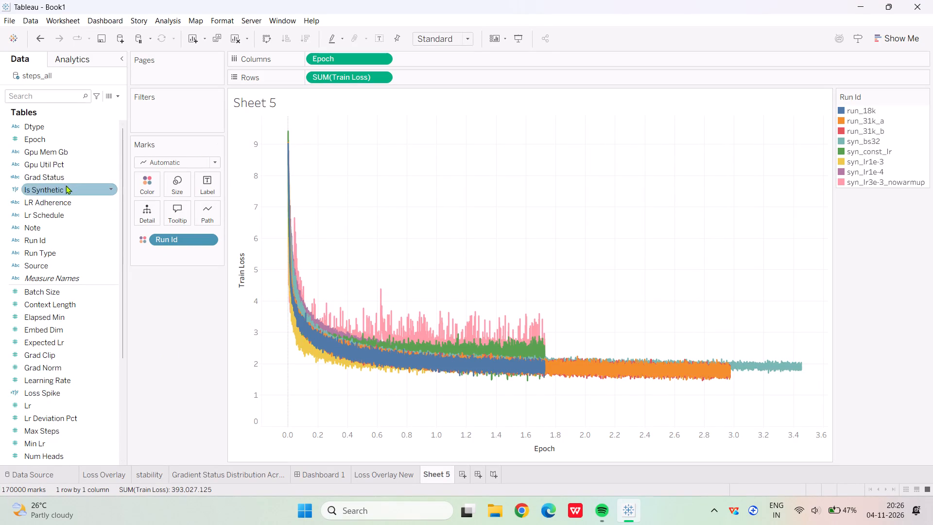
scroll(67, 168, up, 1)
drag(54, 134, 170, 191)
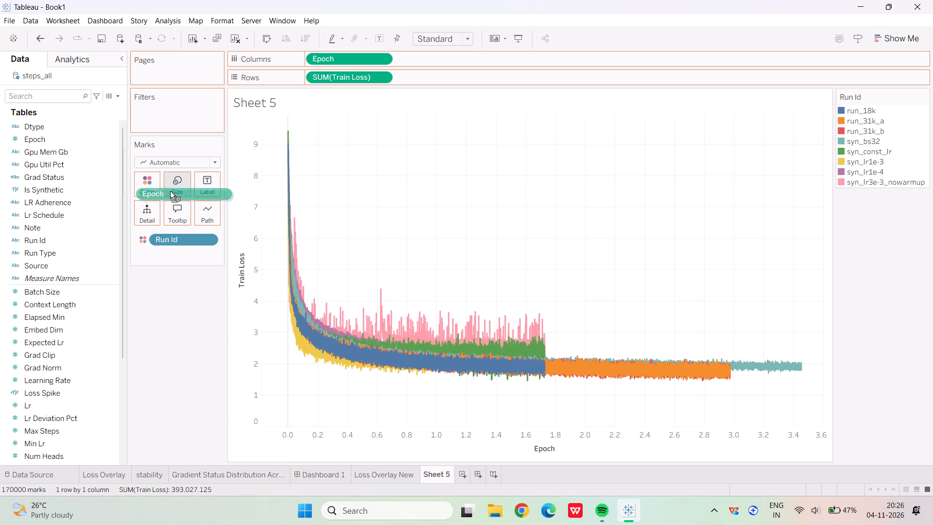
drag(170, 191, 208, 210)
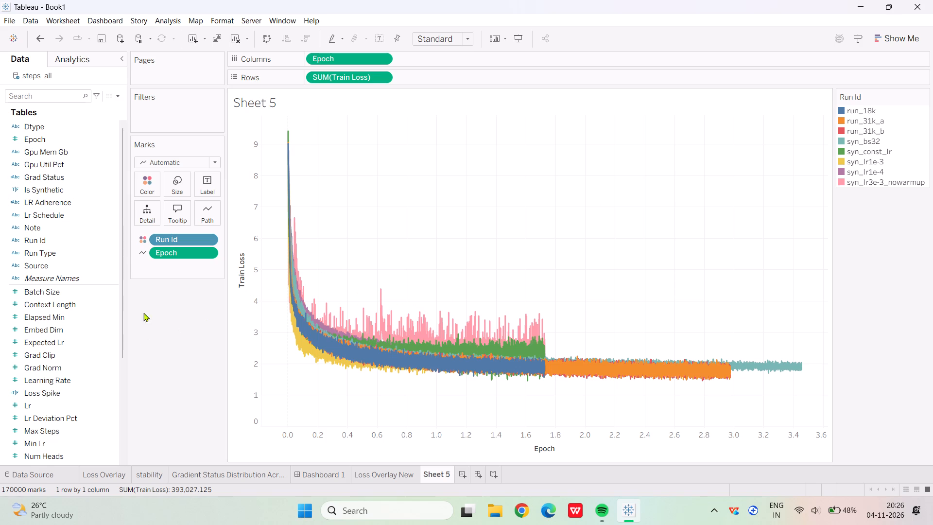
Examine the Loss Overlay and stability worksheets, including stability's Epoch and Lr Deviation Pct field options and the Smoothed Grad Norm table calculation.
click(97, 476)
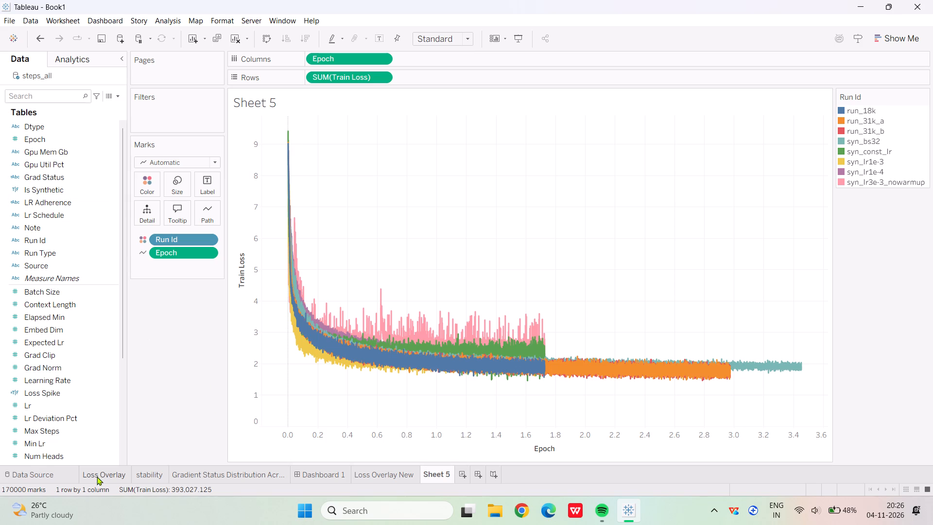
click(97, 476)
click(97, 468)
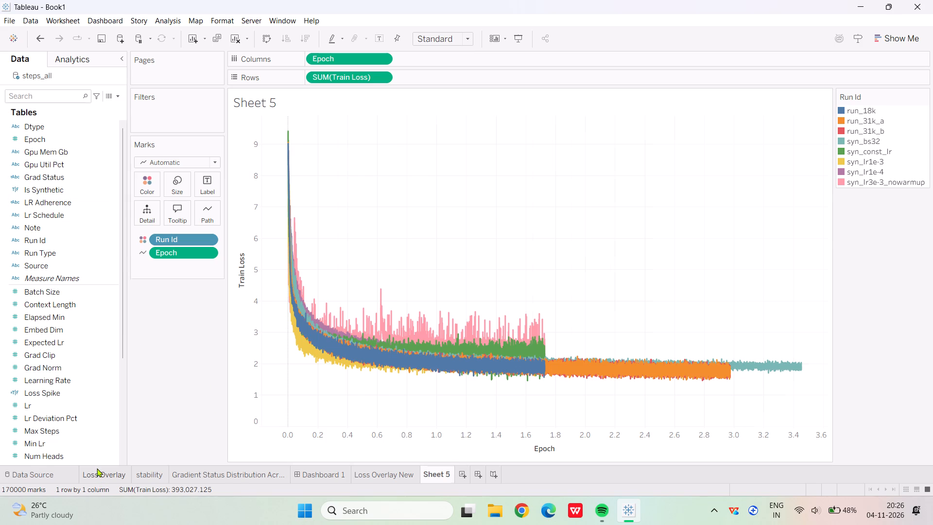
double_click(97, 468)
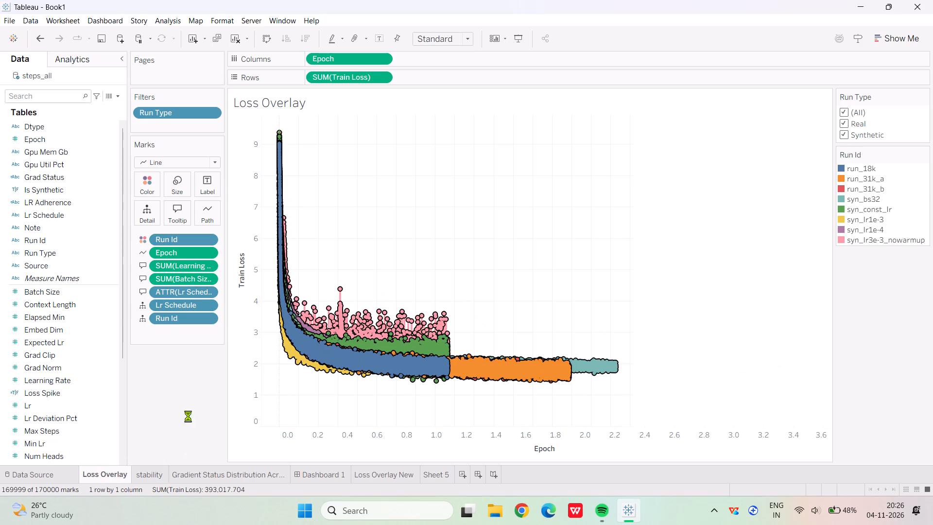
click(187, 470)
click(154, 470)
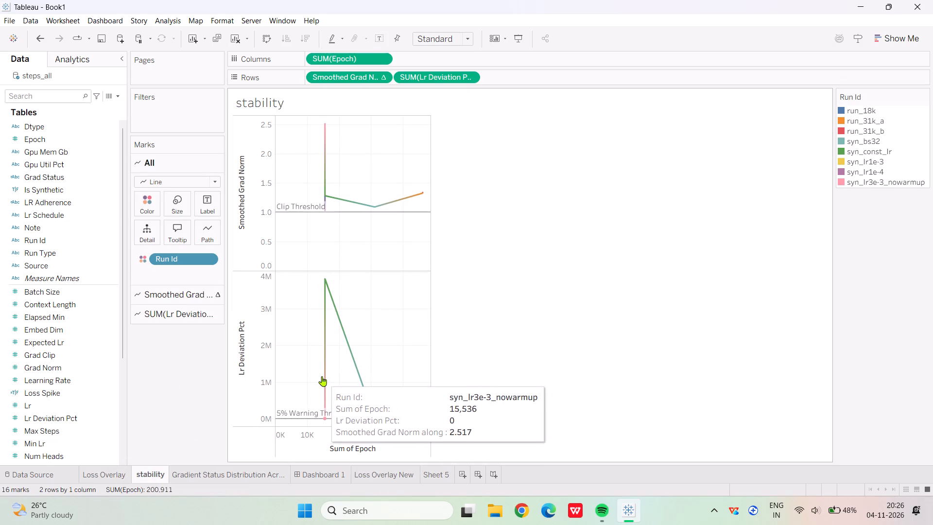
right_click(348, 52)
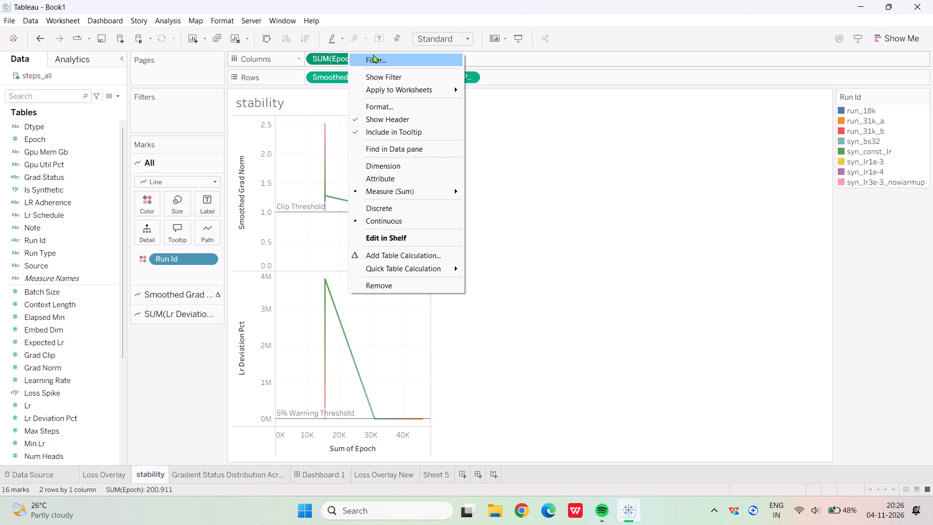
click(397, 262)
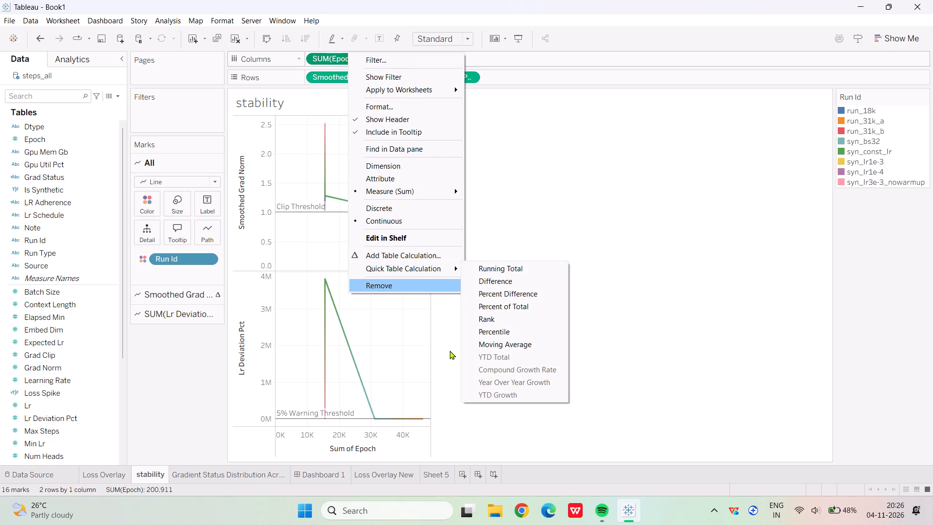
click(449, 350)
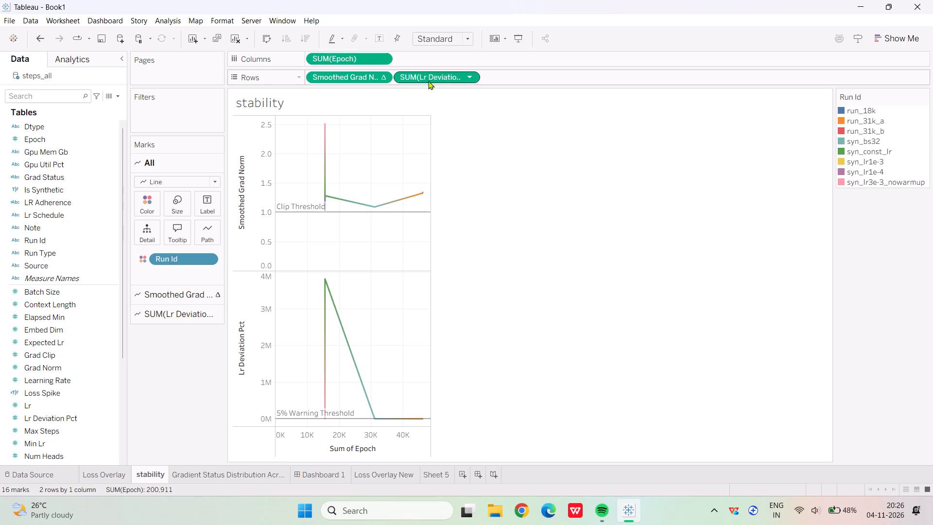
right_click(372, 80)
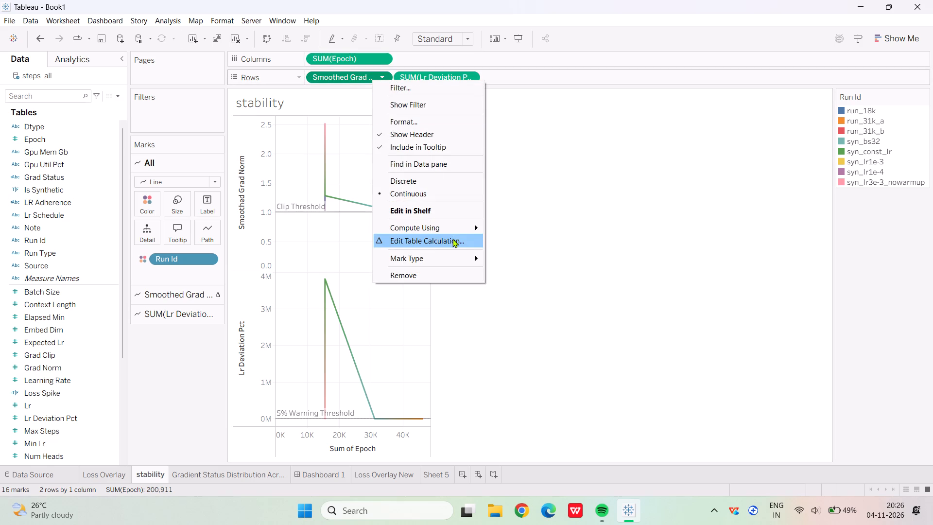
click(452, 239)
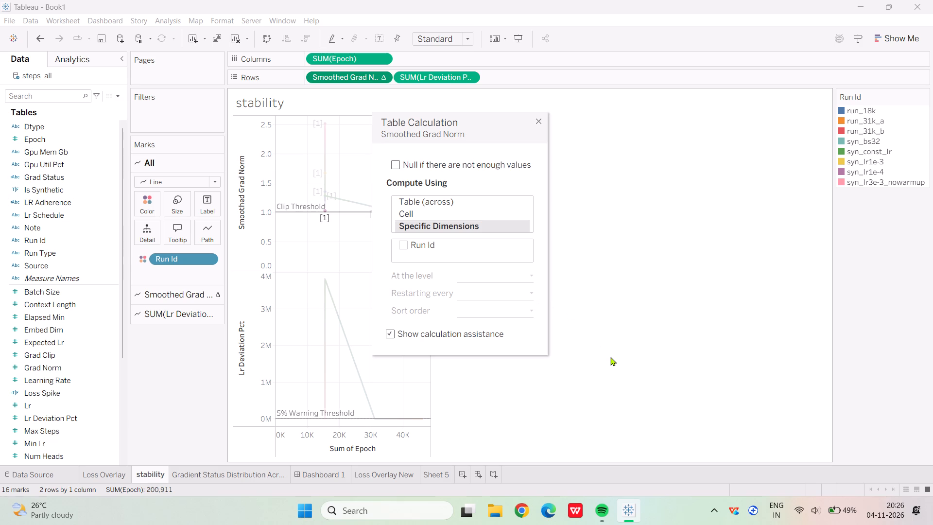
click(610, 357)
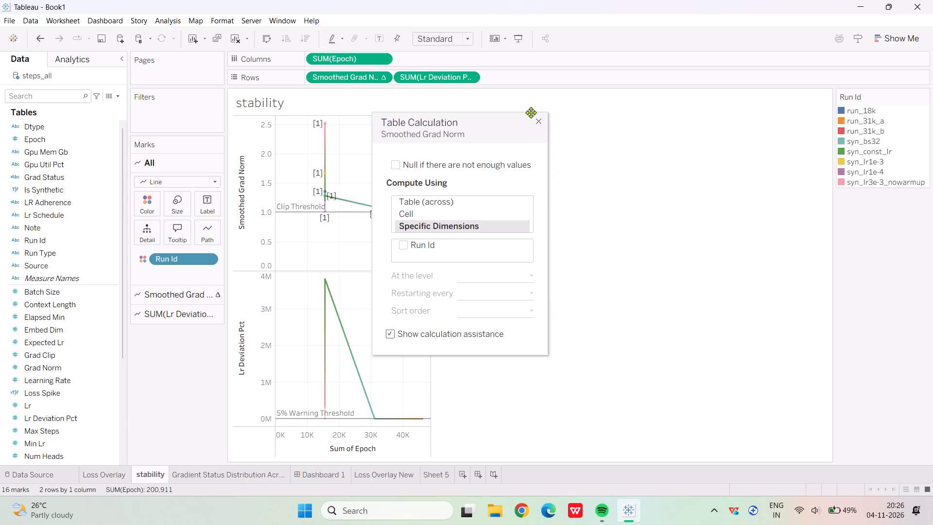
click(538, 120)
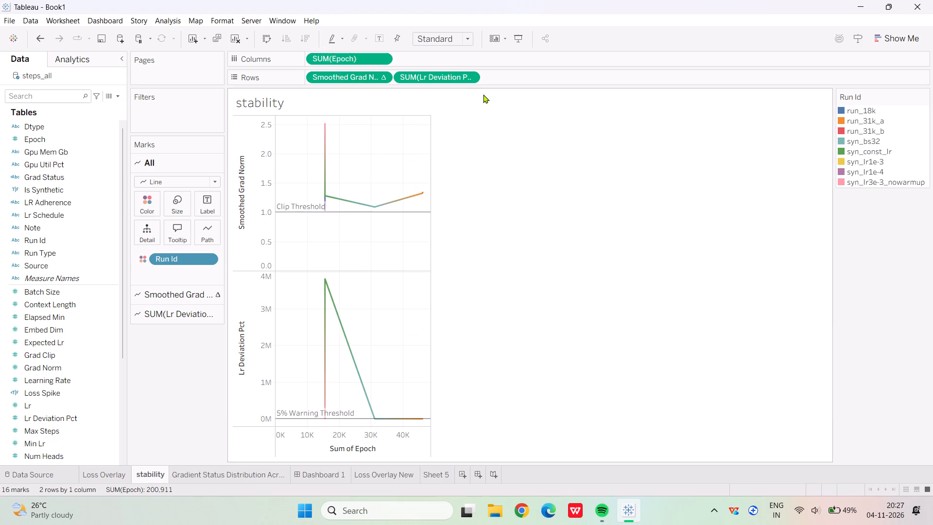
click(465, 80)
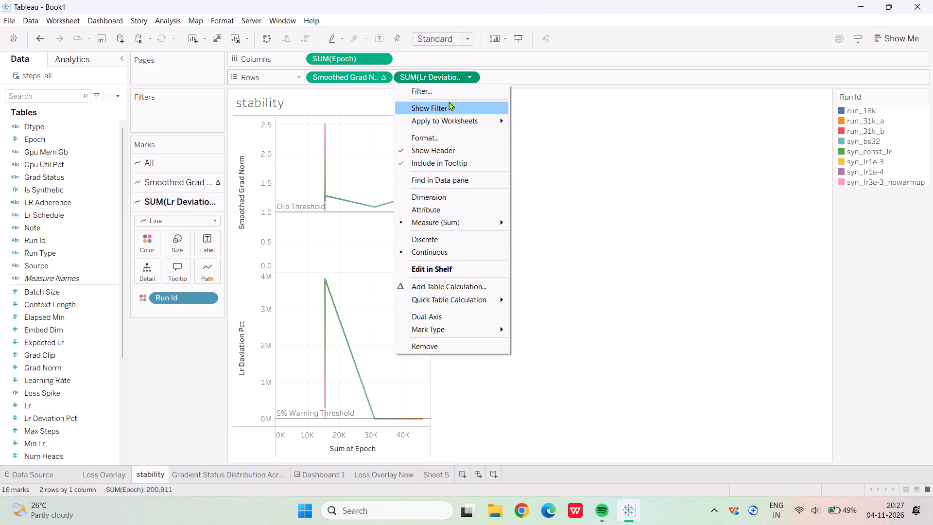
click(566, 328)
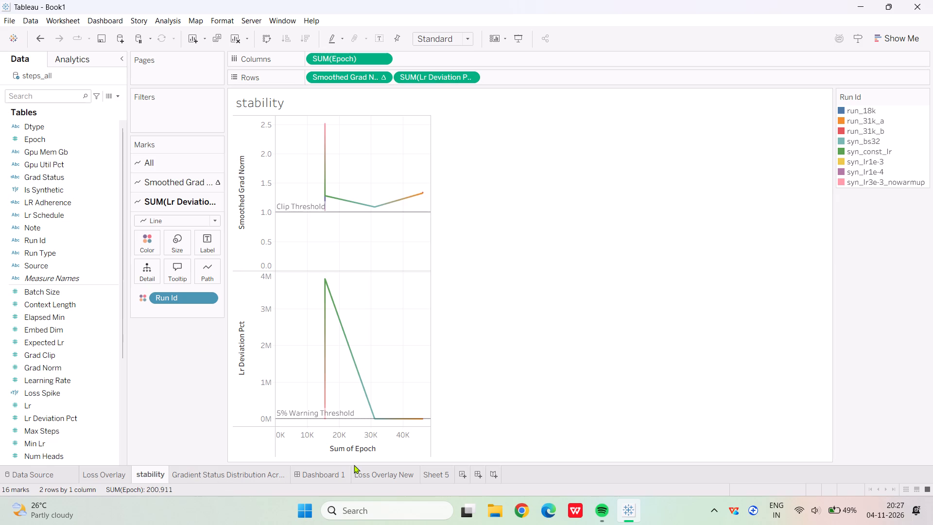
Review Dashboard 1 and the Loss Overlay worksheet, checking the quick table calculation options for Train Loss.
click(342, 469)
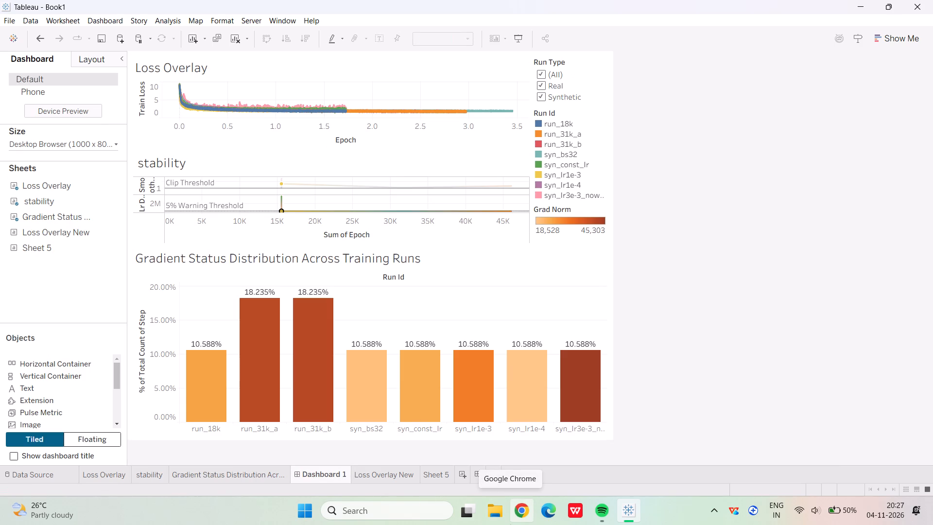
click(107, 478)
click(107, 478)
click(108, 472)
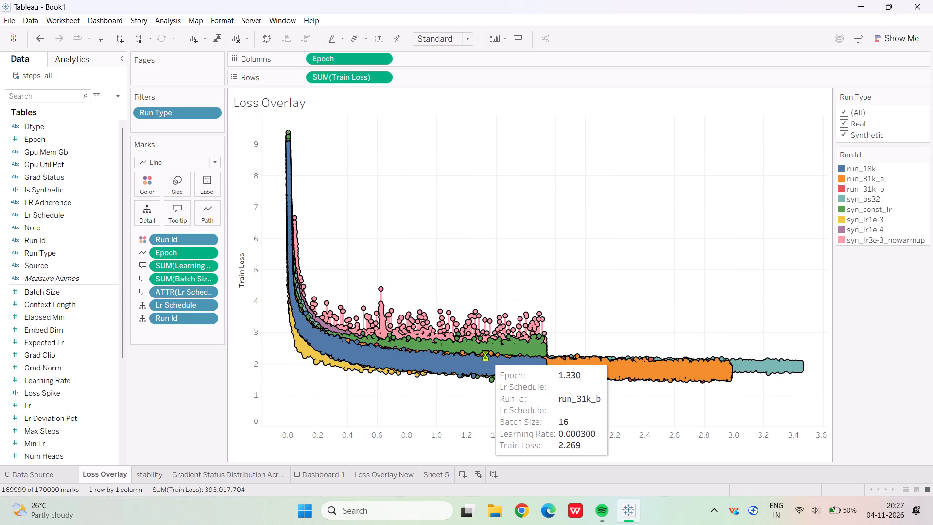
right_click(353, 81)
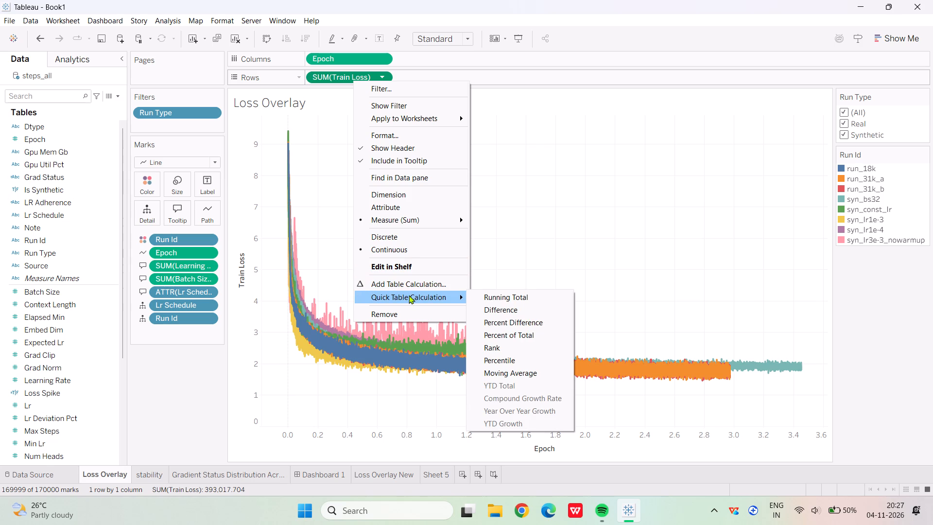
click(214, 365)
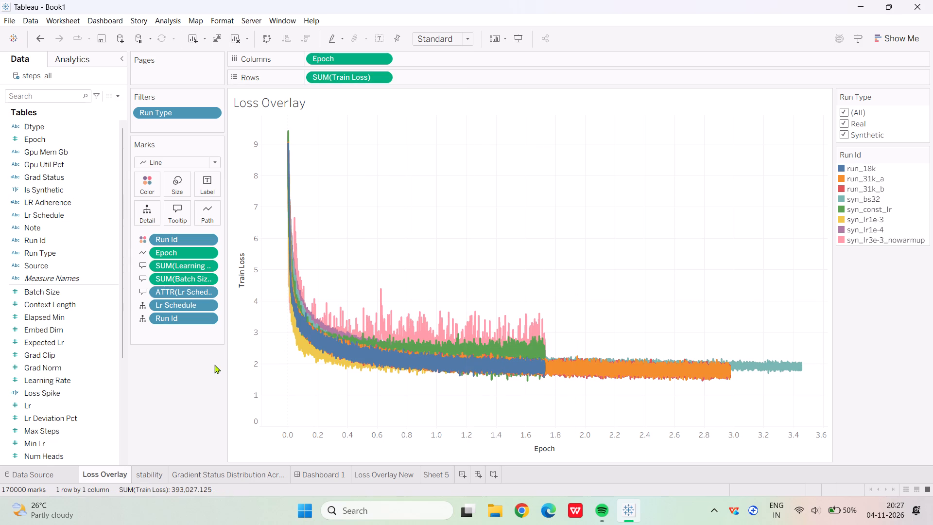
Delete the Loss Overlay New worksheet.
click(369, 475)
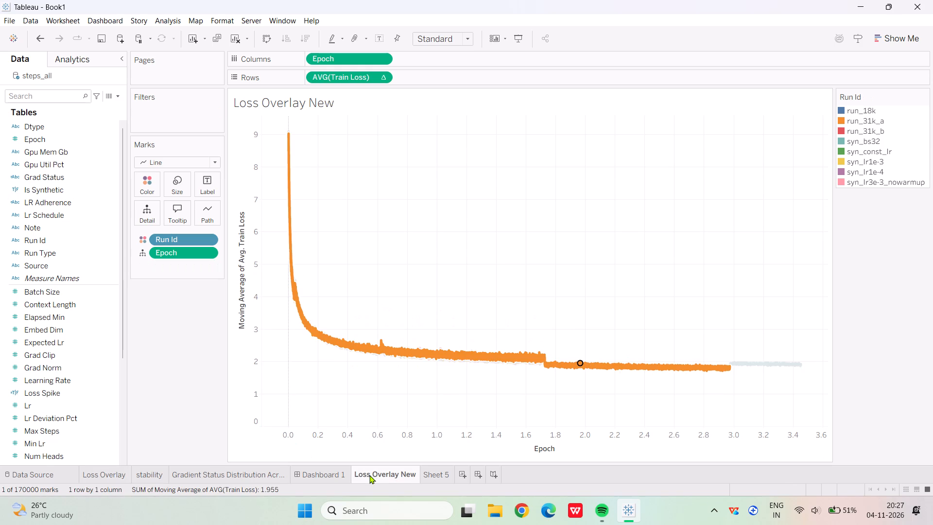
right_click(381, 474)
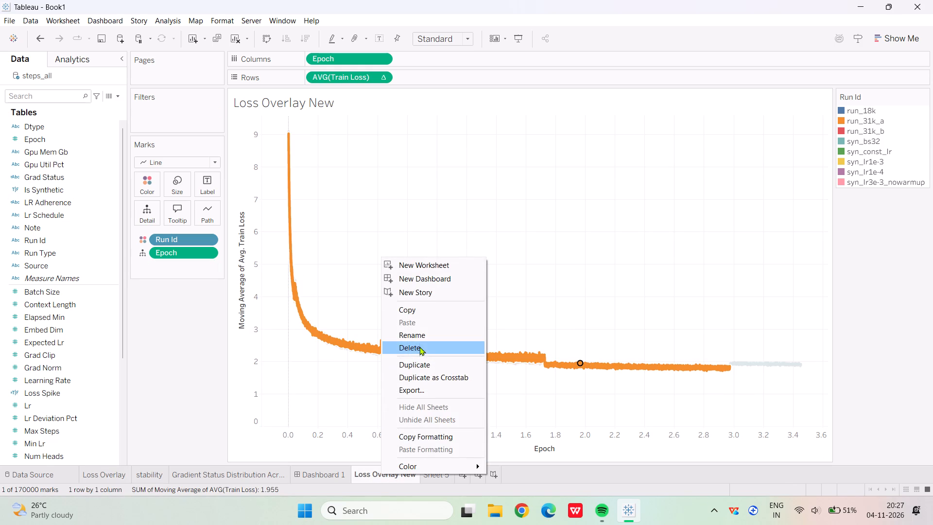
click(418, 343)
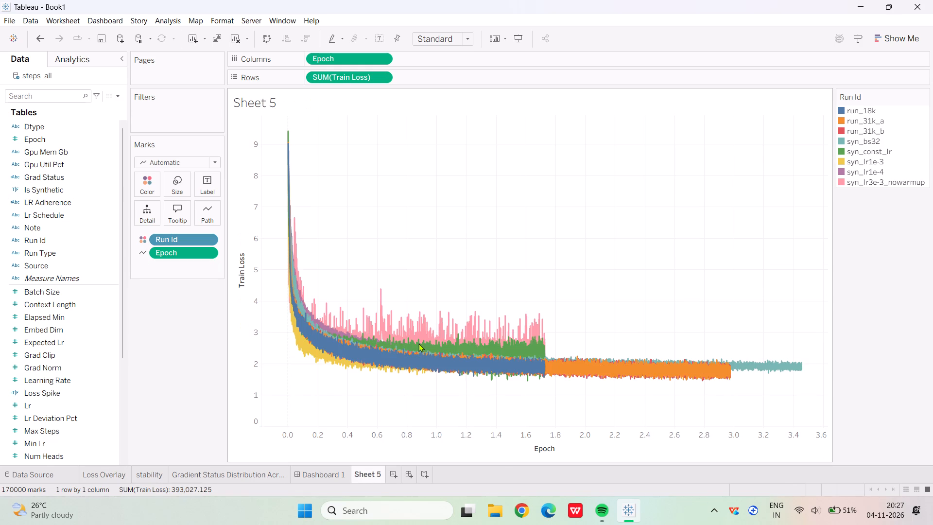
Compare Sheet 5 with the Loss Overlay worksheet and delete Sheet 5.
click(371, 474)
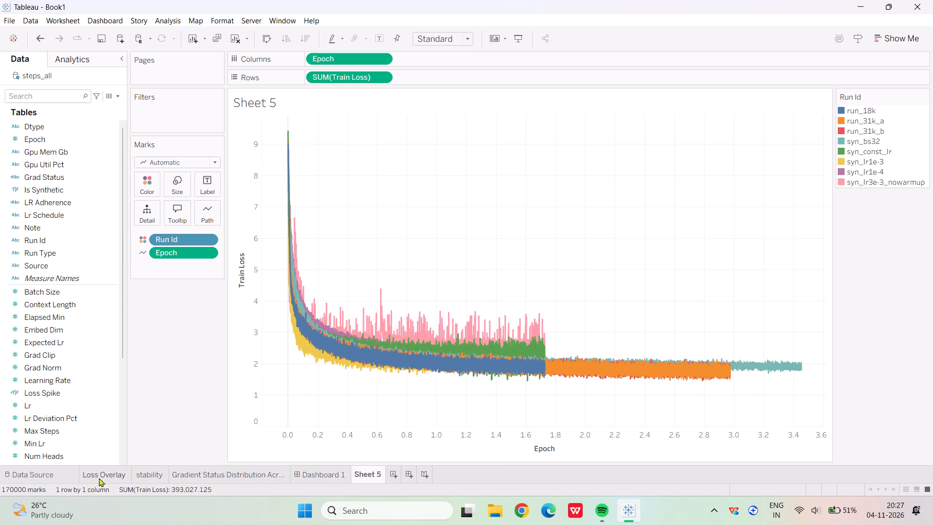
click(96, 479)
drag(96, 455, 104, 472)
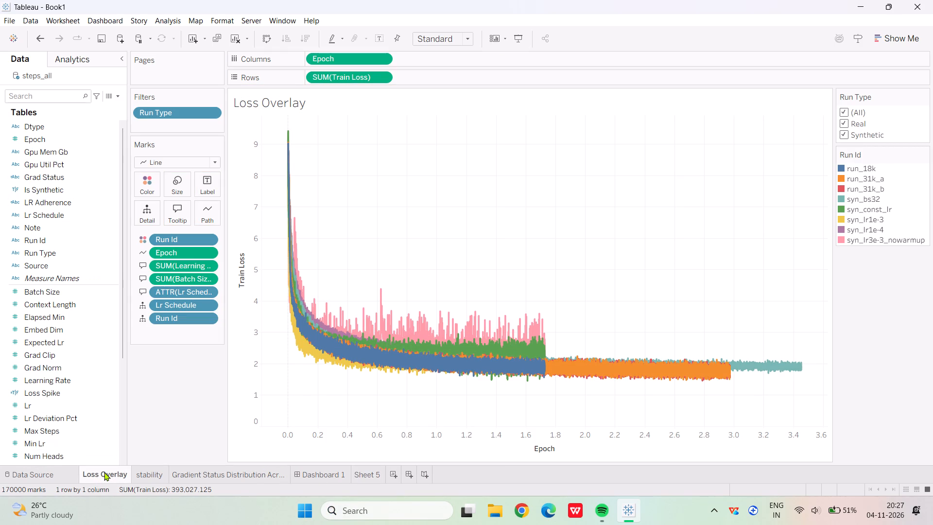
click(104, 472)
click(104, 472)
click(104, 472)
click(366, 475)
right_click(366, 475)
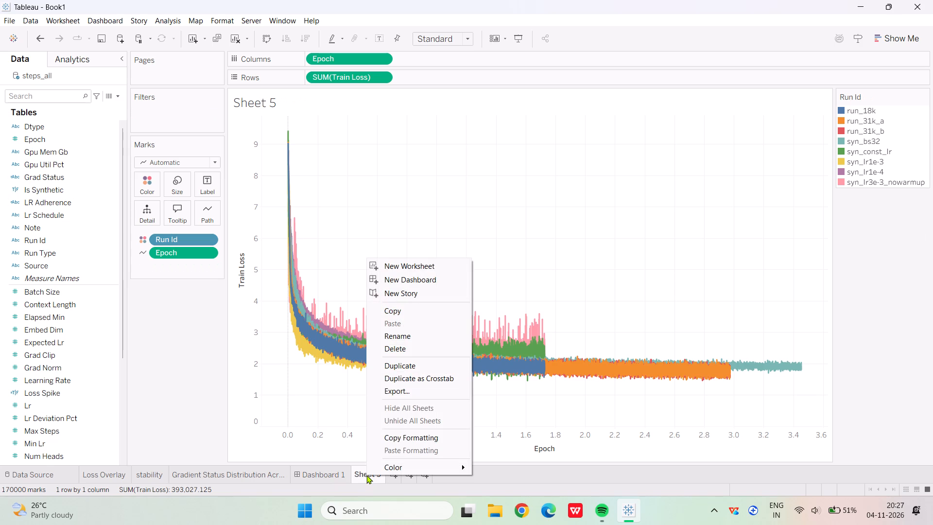
click(402, 347)
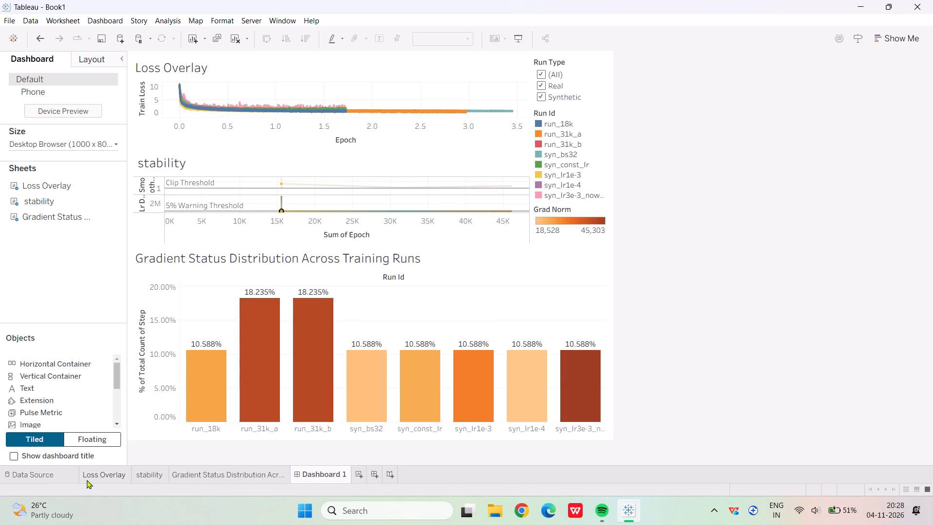
Return to the Loss Overlay worksheet and open its mark type choices.
click(118, 471)
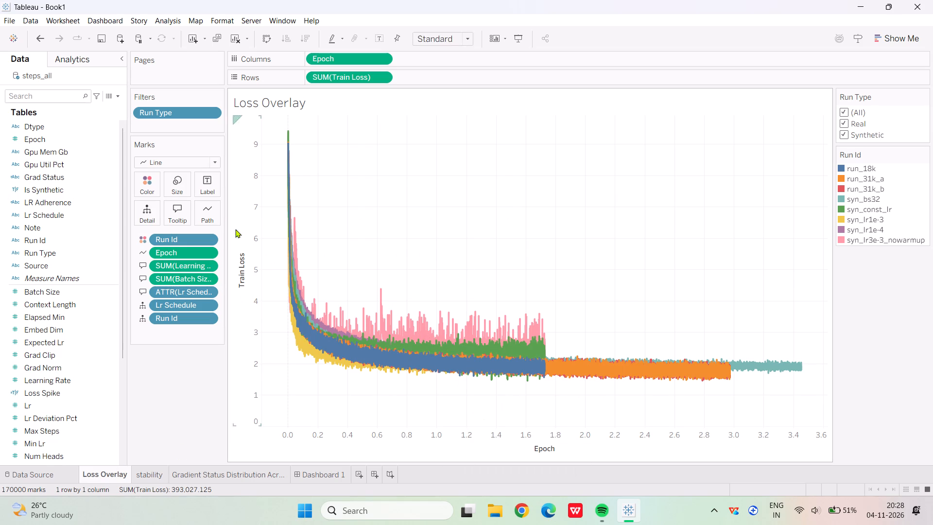
click(186, 156)
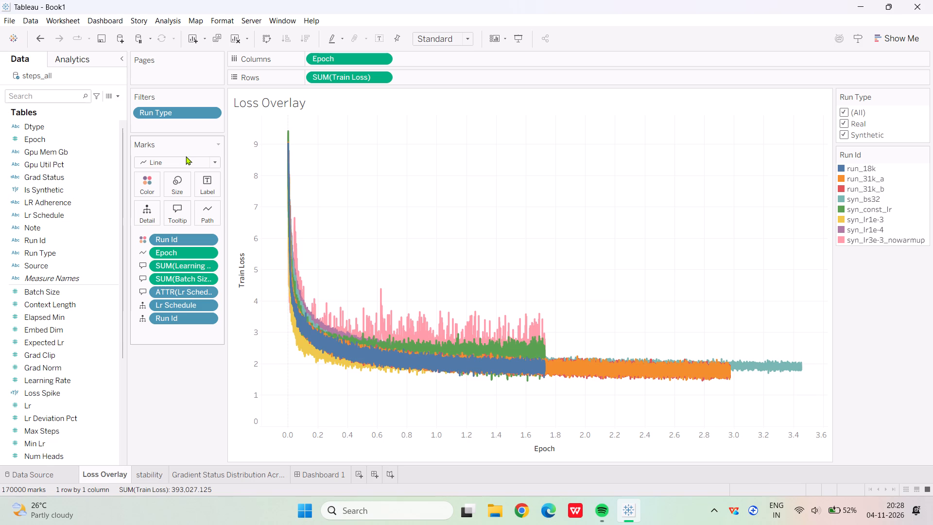
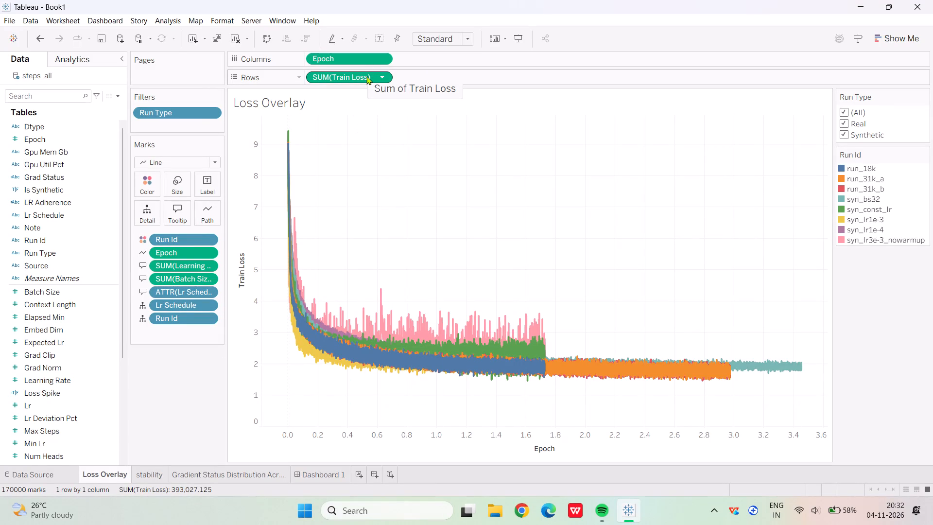
Compare the Loss Overlay chart for synthetic runs only and real runs only using the Run Type filter, ending with all run types shown.
click(846, 113)
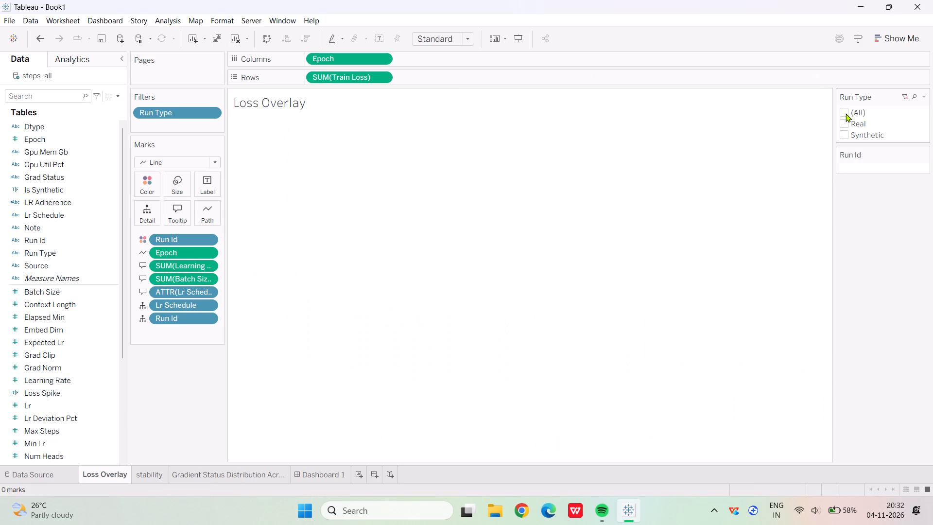
click(846, 113)
click(846, 128)
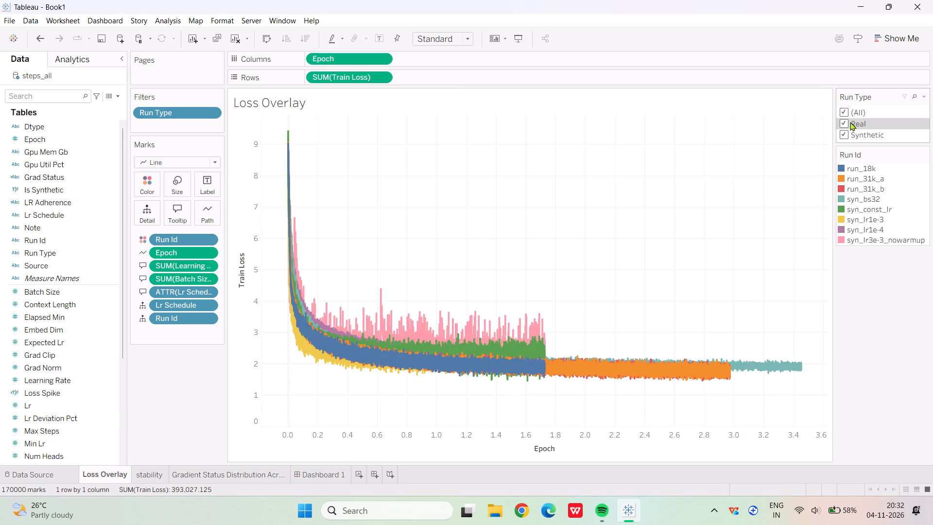
click(850, 122)
click(841, 123)
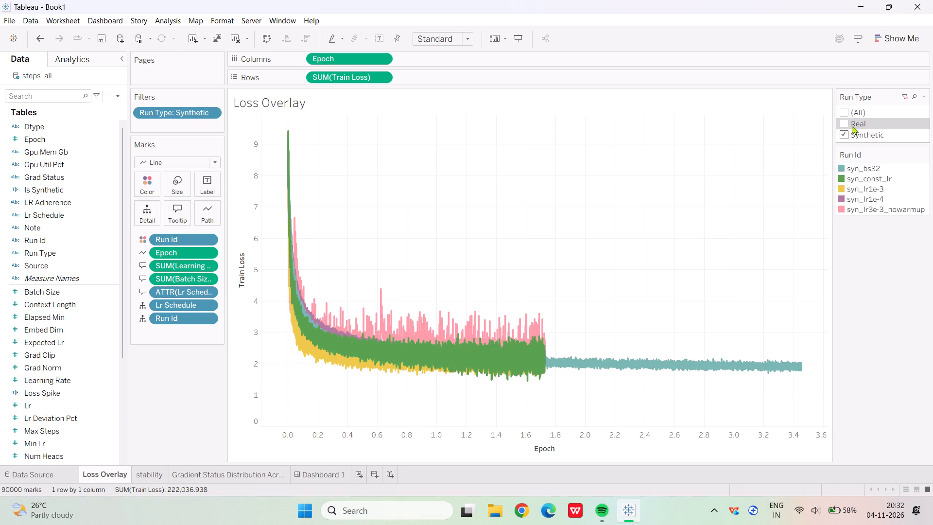
double_click(842, 137)
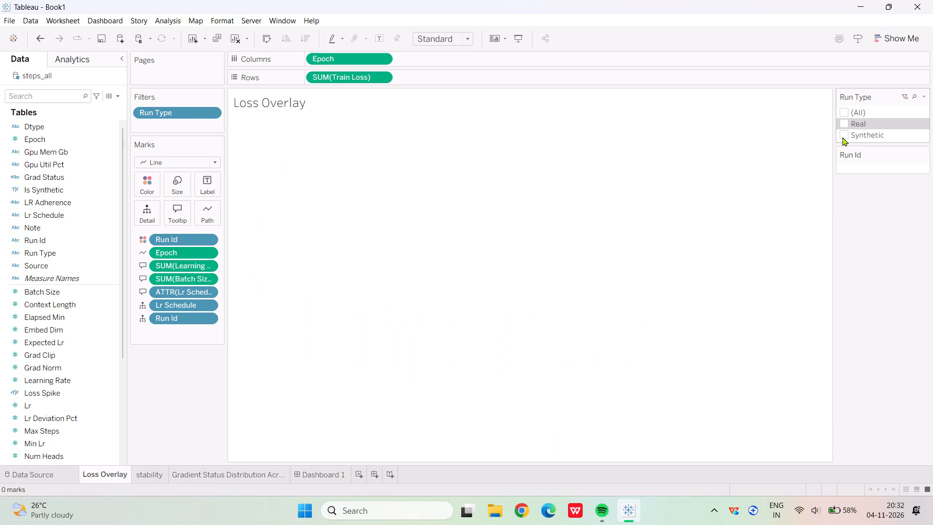
click(845, 131)
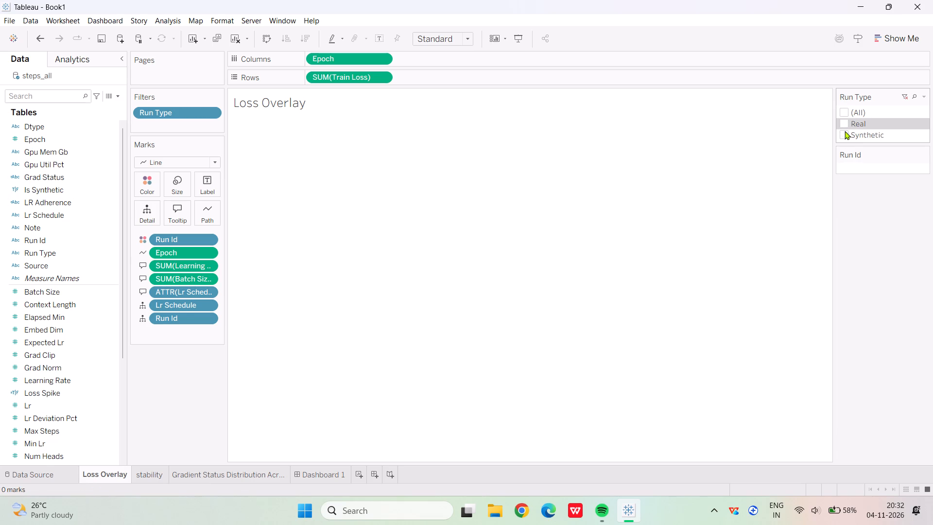
click(845, 122)
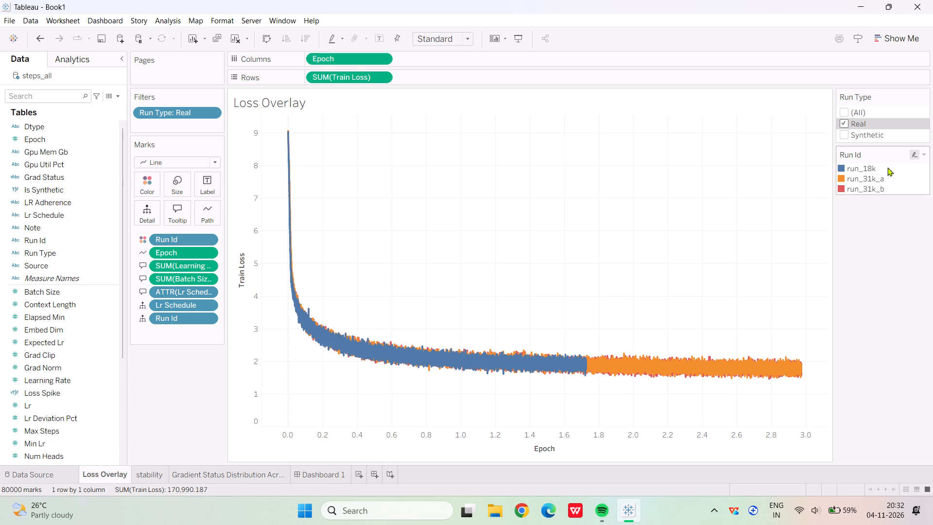
click(843, 108)
click(843, 108)
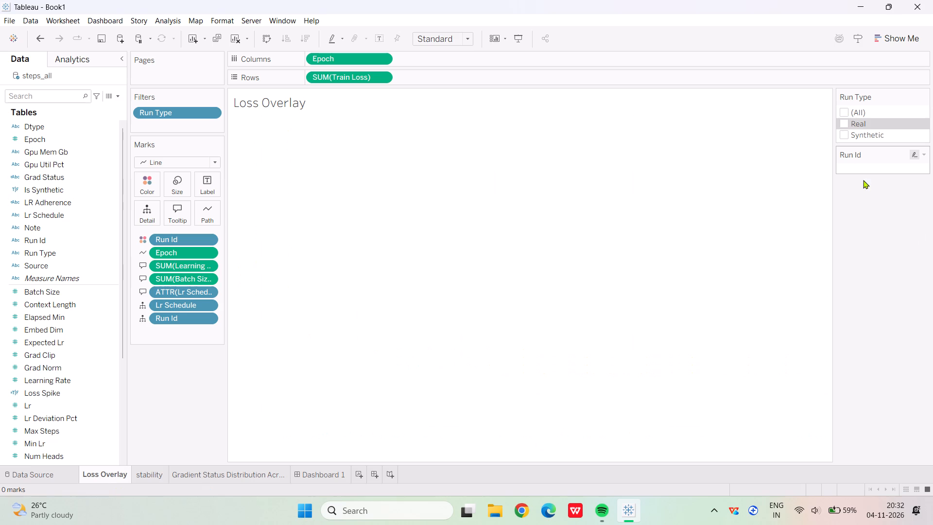
click(844, 111)
click(844, 111)
click(844, 111)
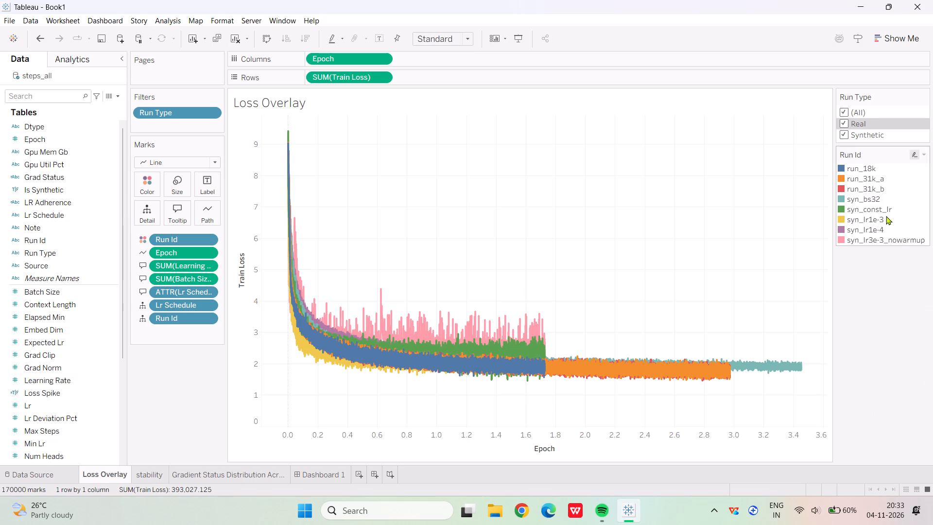
Change the aggregation of Train Loss on the rows from Sum to Average.
right_click(383, 72)
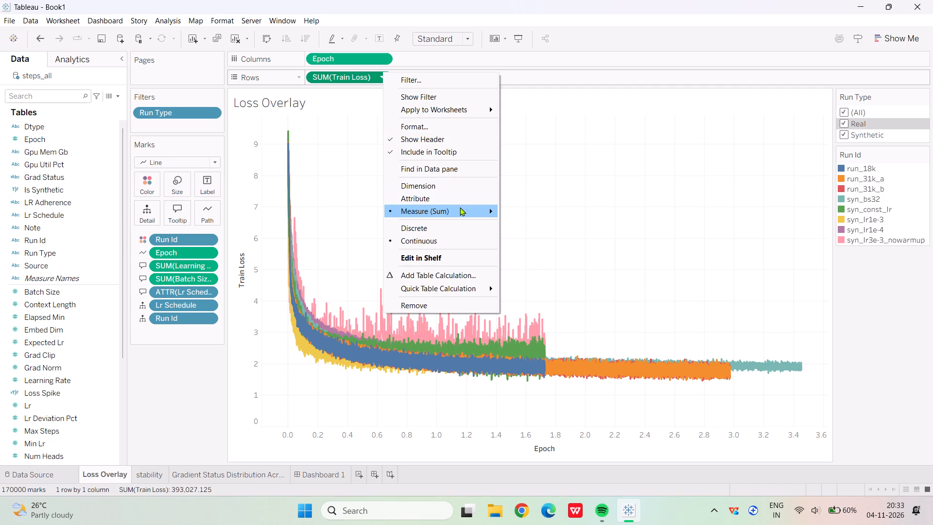
click(534, 228)
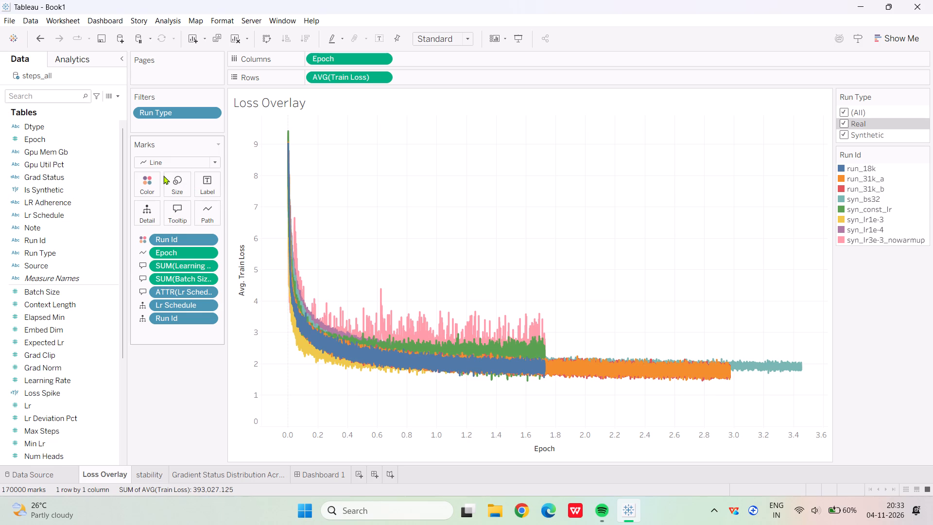
Reduce the line thickness of the Loss Overlay chart's marks to the minimum size.
click(173, 182)
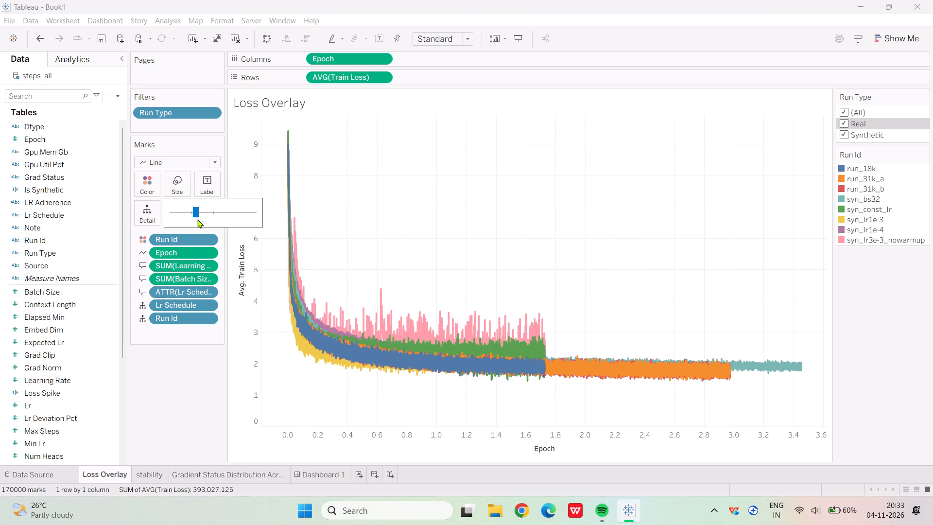
drag(194, 216, 156, 212)
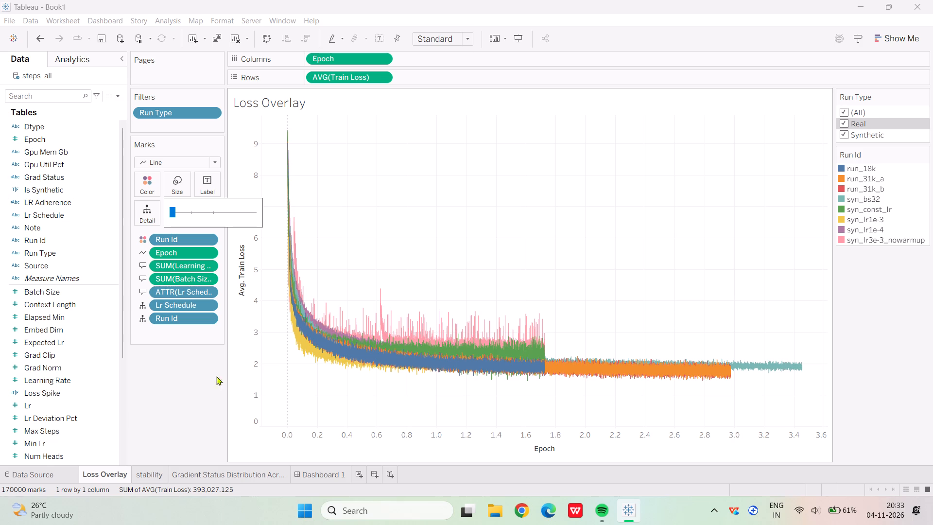
click(308, 105)
click(308, 105)
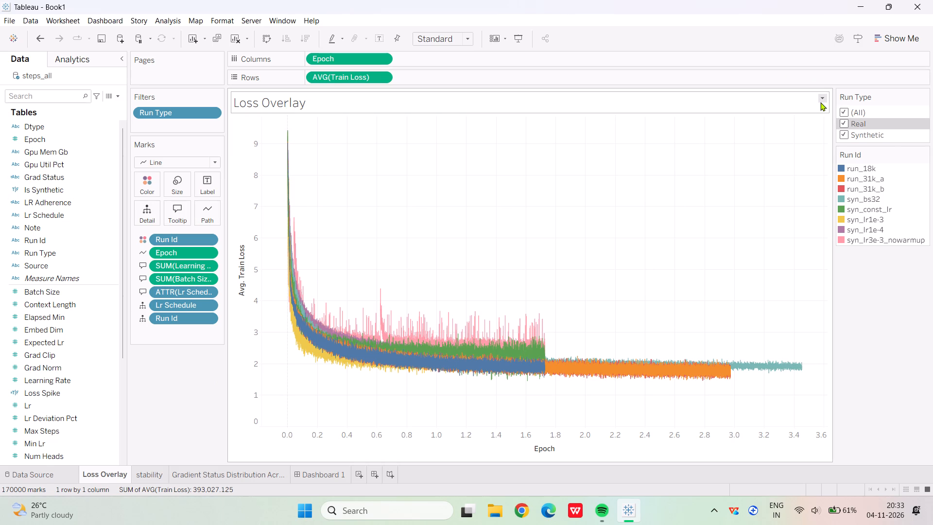
Edit the worksheet title, adding "Training Loss Comparision Across Runs" directly before the sheet name placeholder, and apply it.
click(820, 102)
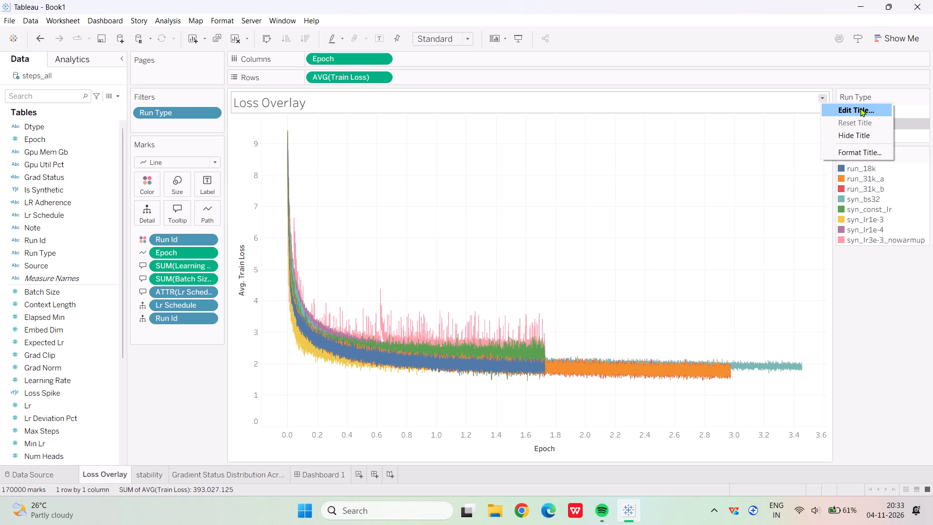
click(860, 108)
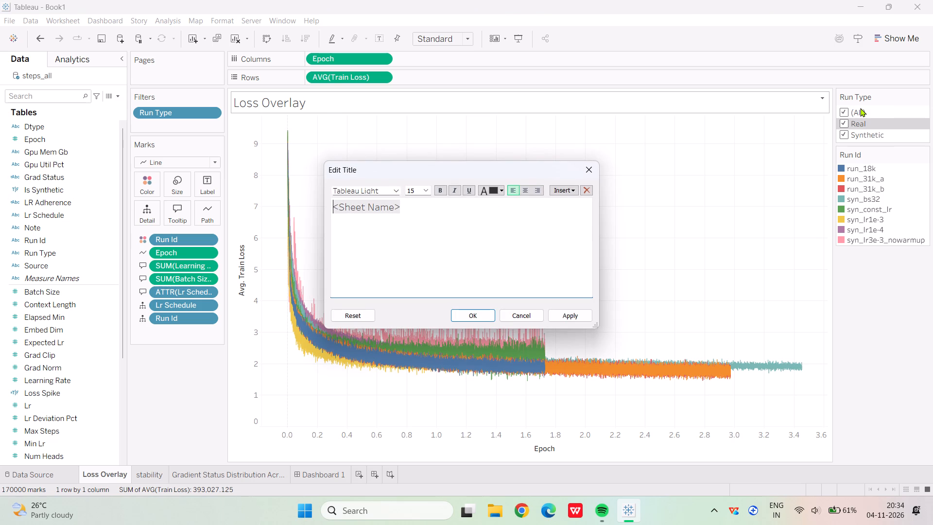
text(Train)
text(in)
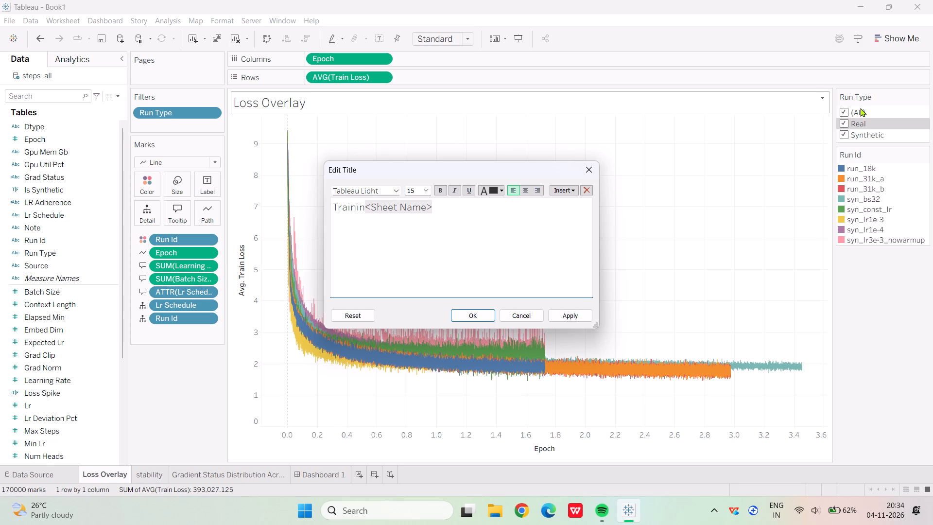
text(g)
key(space)
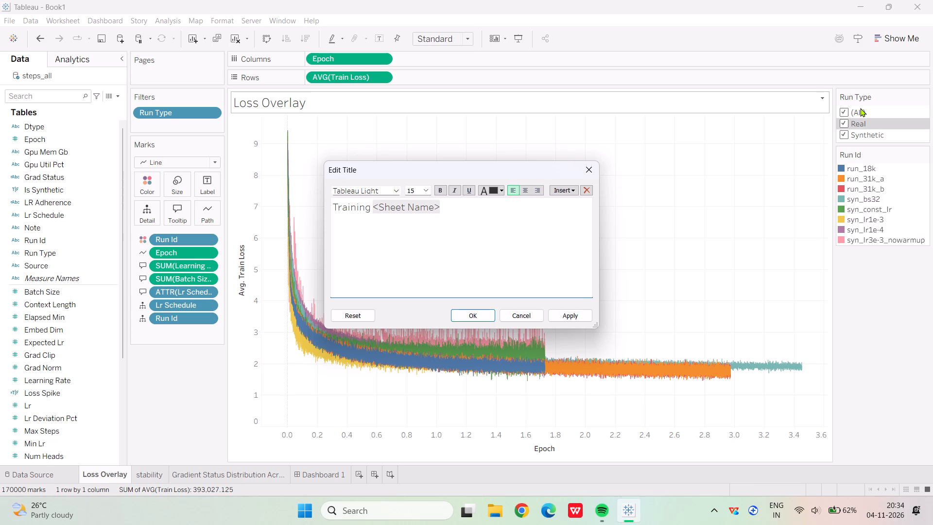
text(Loss)
key(space)
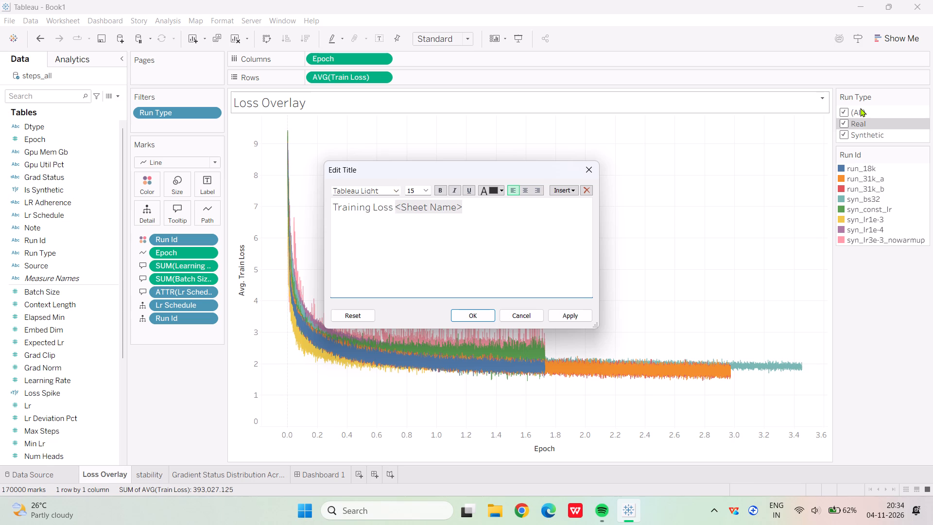
text(Co,)
key(BackSpace)
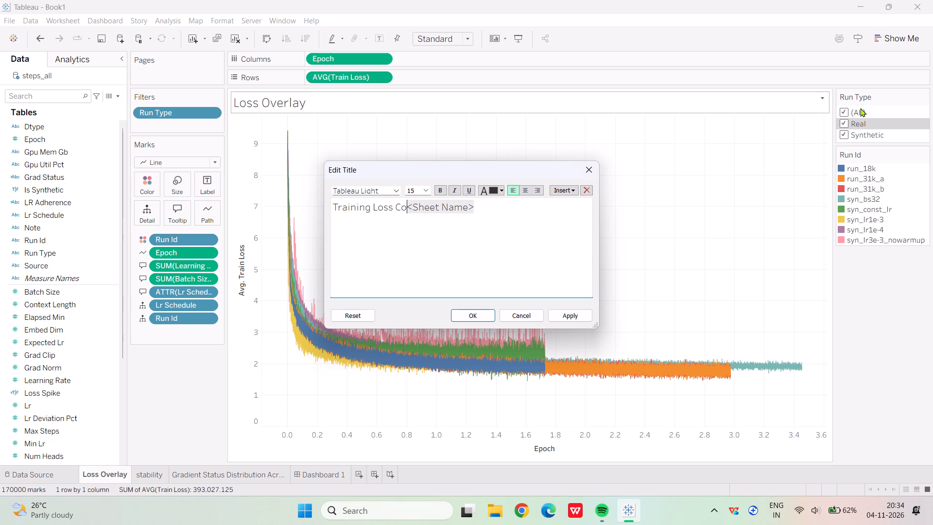
key(m)
text(pa)
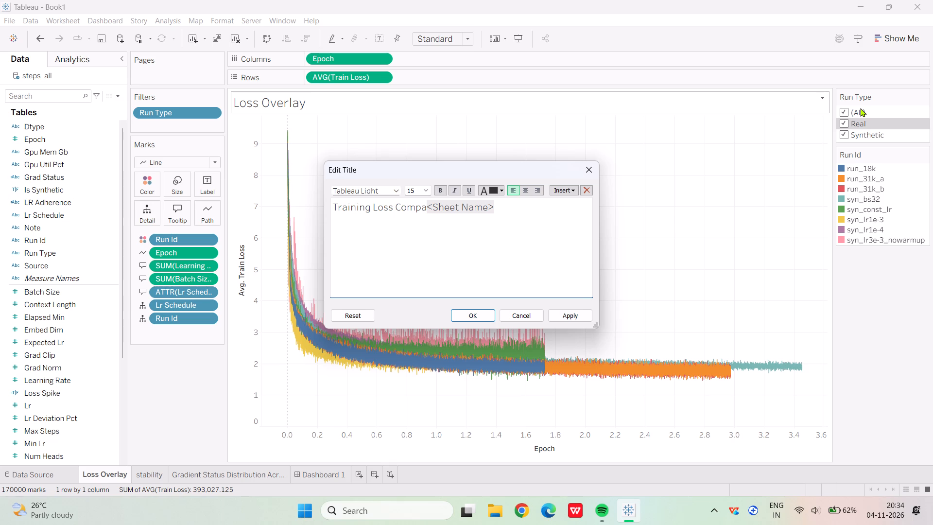
key(r)
text(ision)
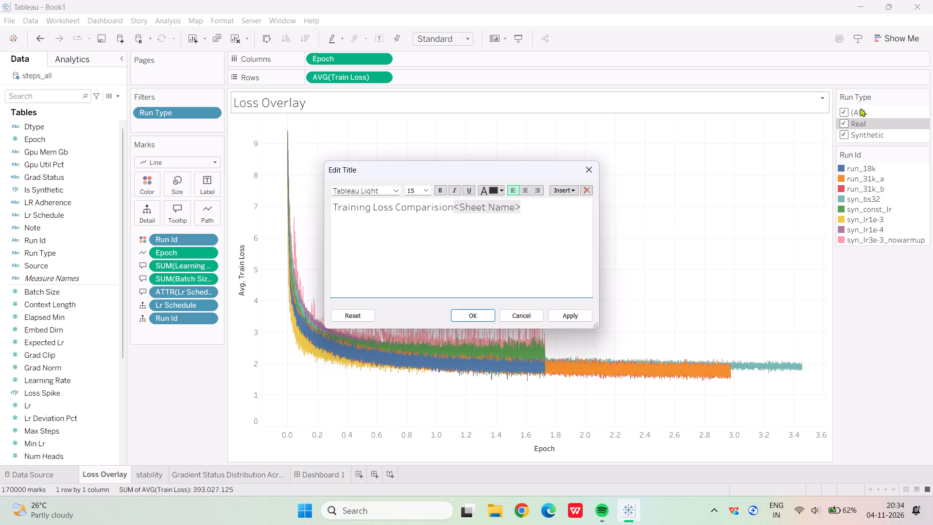
key(space)
right_click(860, 108)
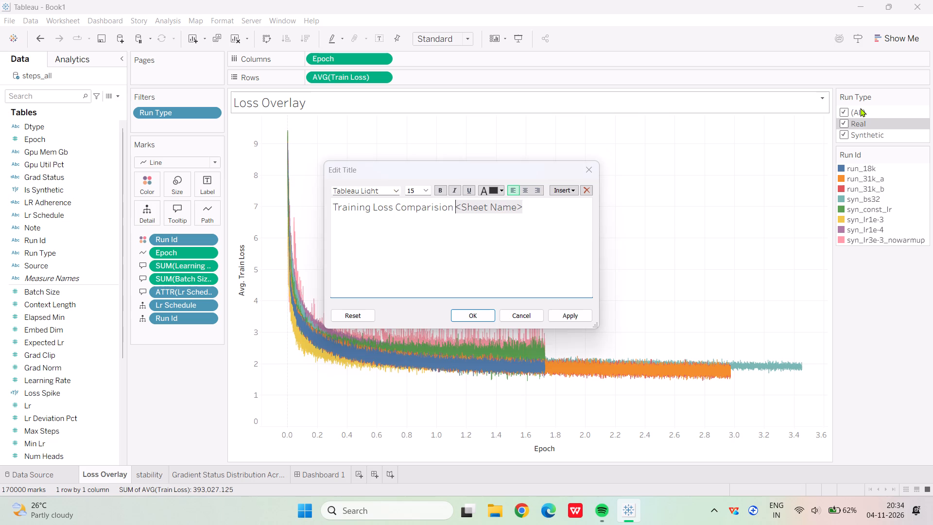
key(shift+a)
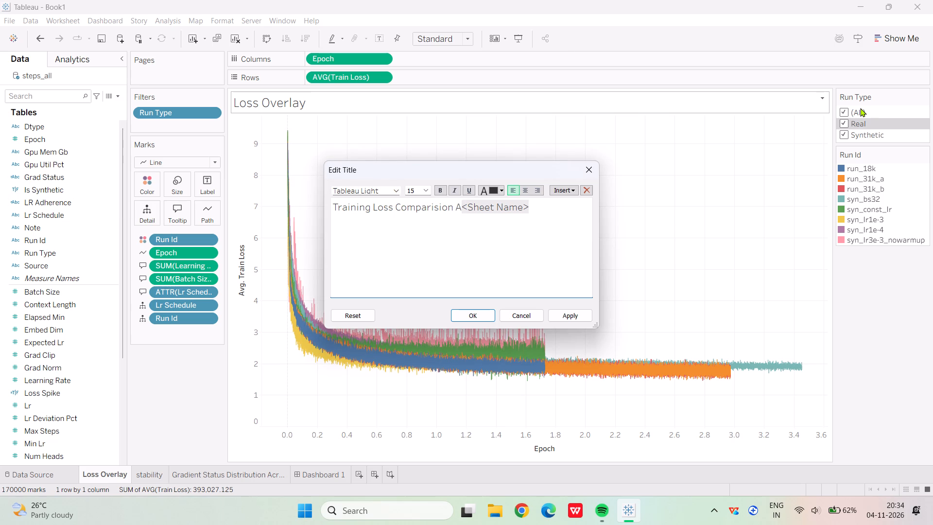
text(cross)
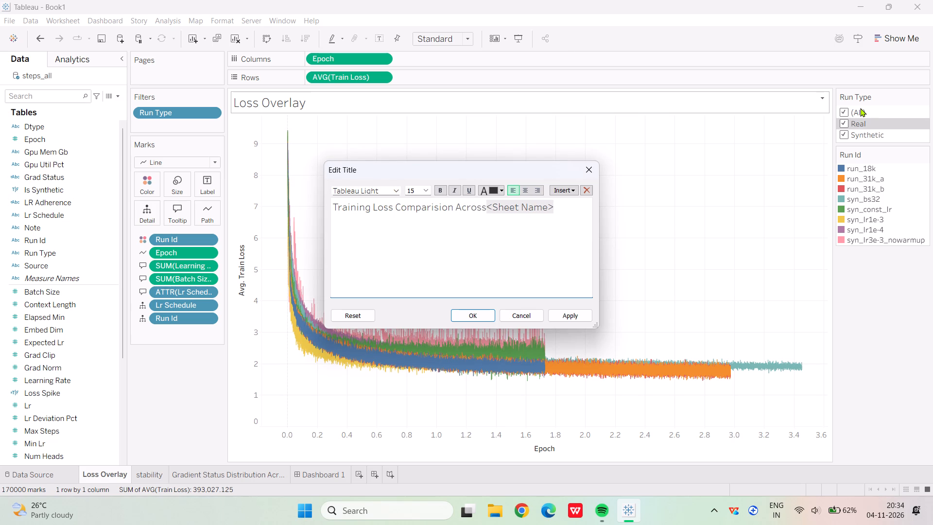
key(space)
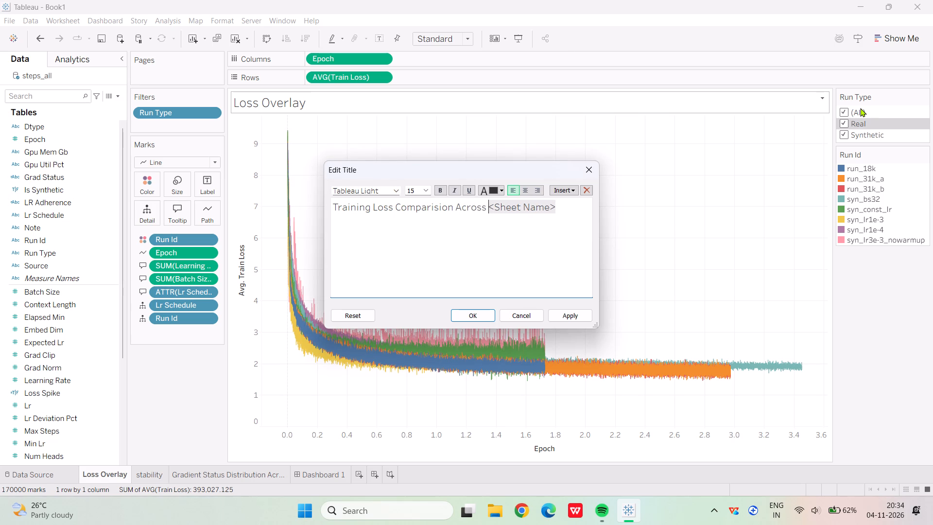
text(Runs)
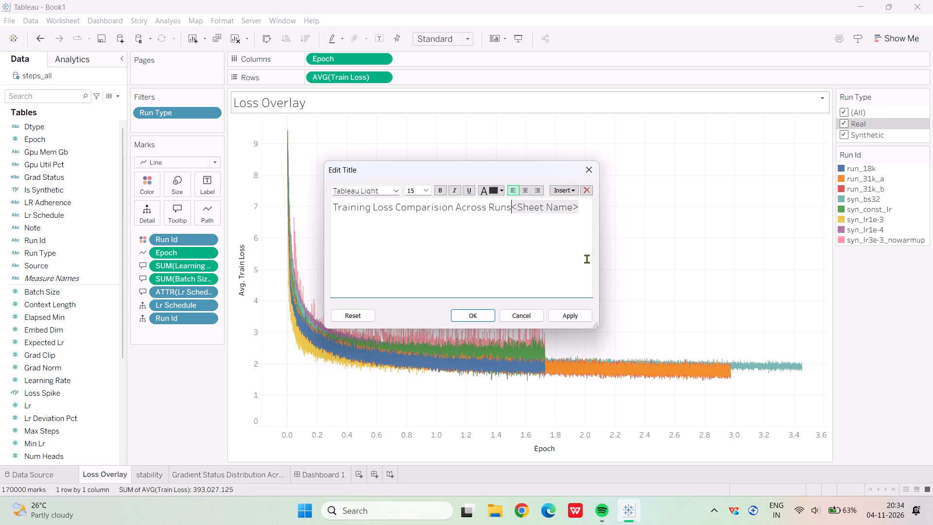
click(573, 316)
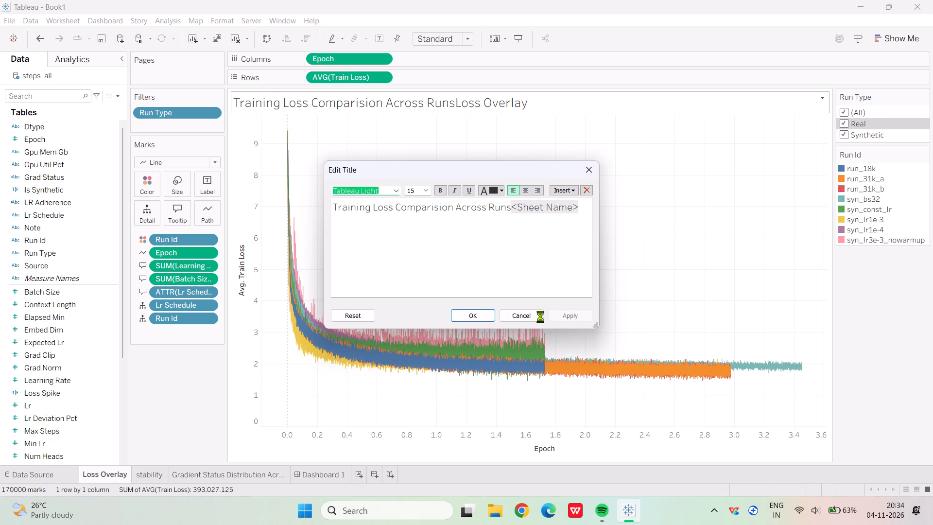
click(476, 318)
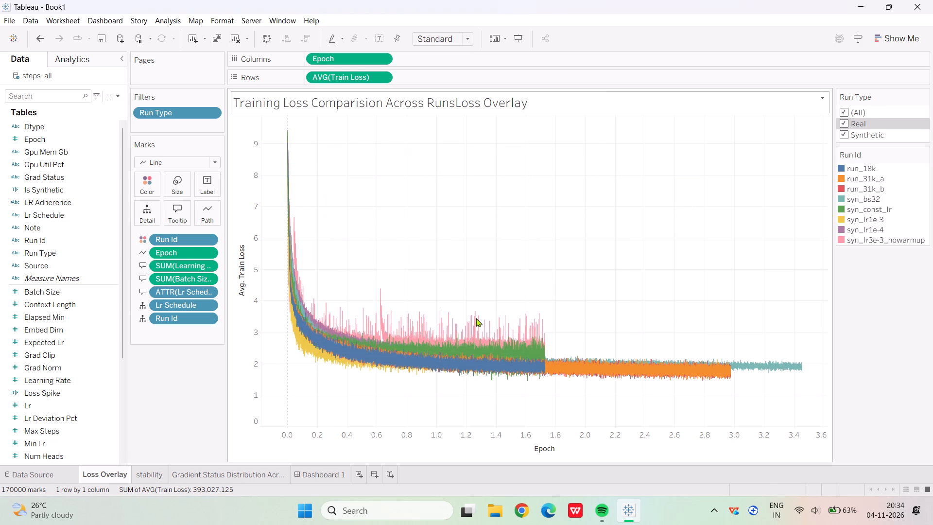
click(471, 252)
click(518, 510)
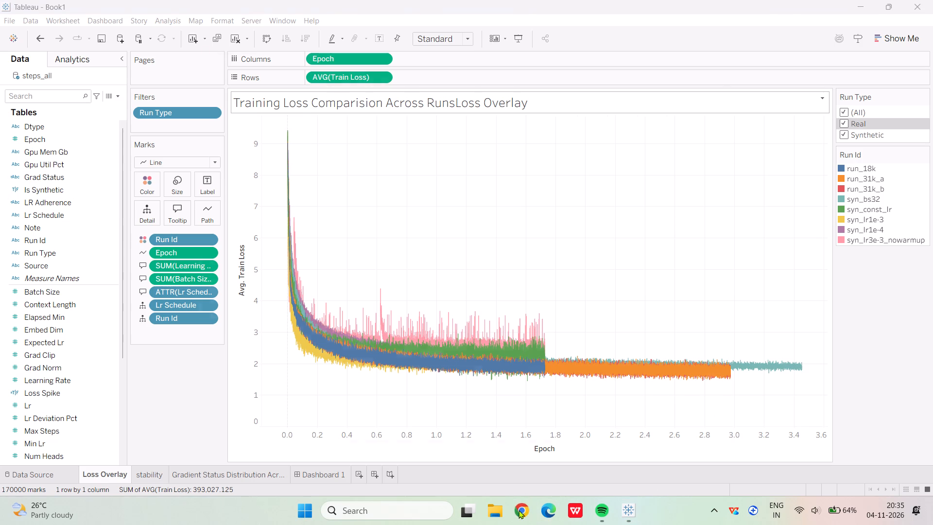
double_click(503, 275)
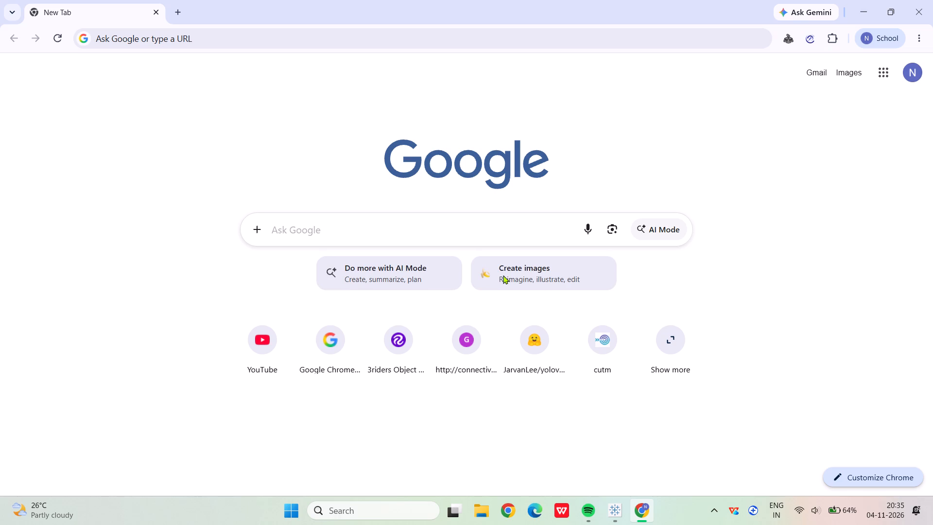
key(alt+Tab)
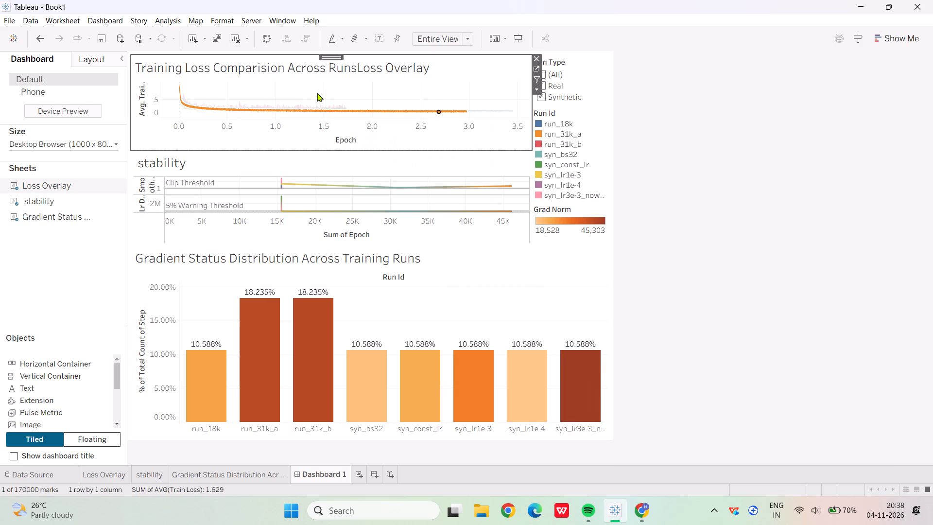
click(317, 93)
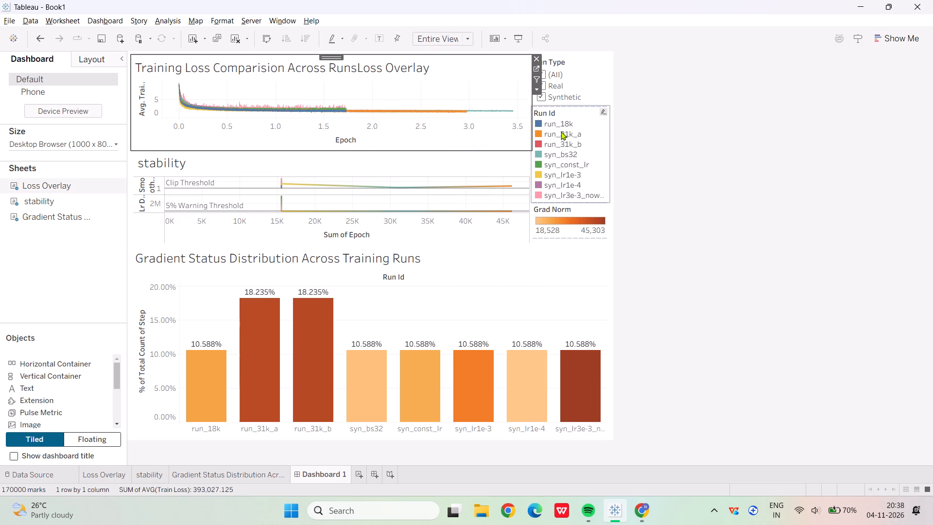
Highlight individual runs through the Run Id legend, including run_18k, syn_const_lr and syn_lr1e-4, to compare them across the dashboard charts.
click(558, 125)
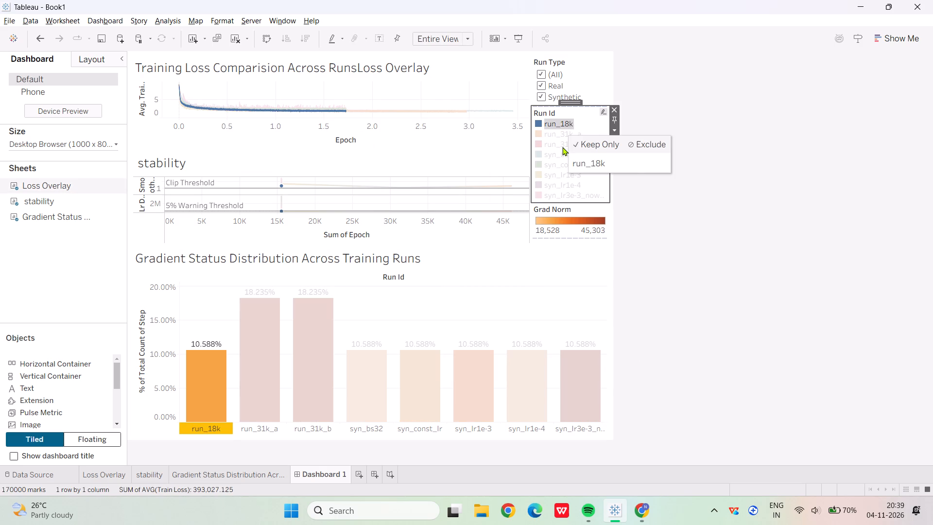
click(562, 147)
click(560, 160)
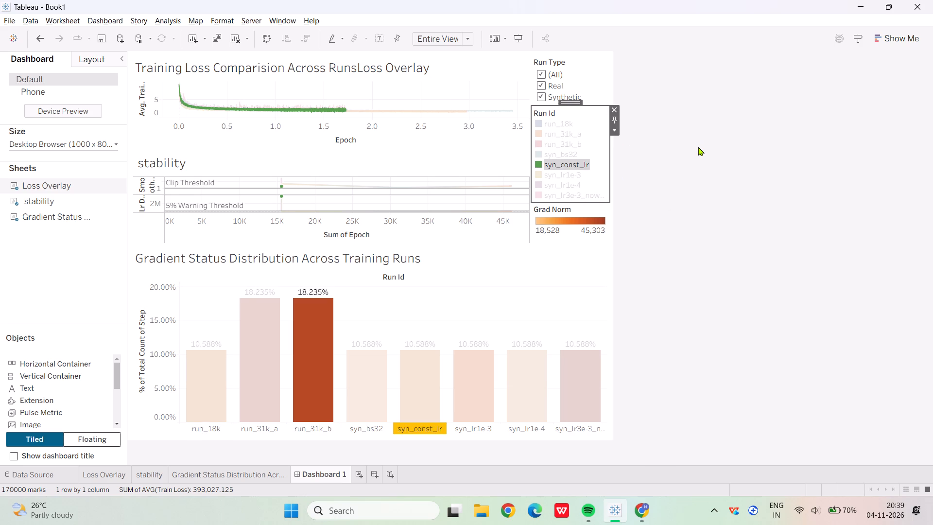
click(557, 140)
click(557, 140)
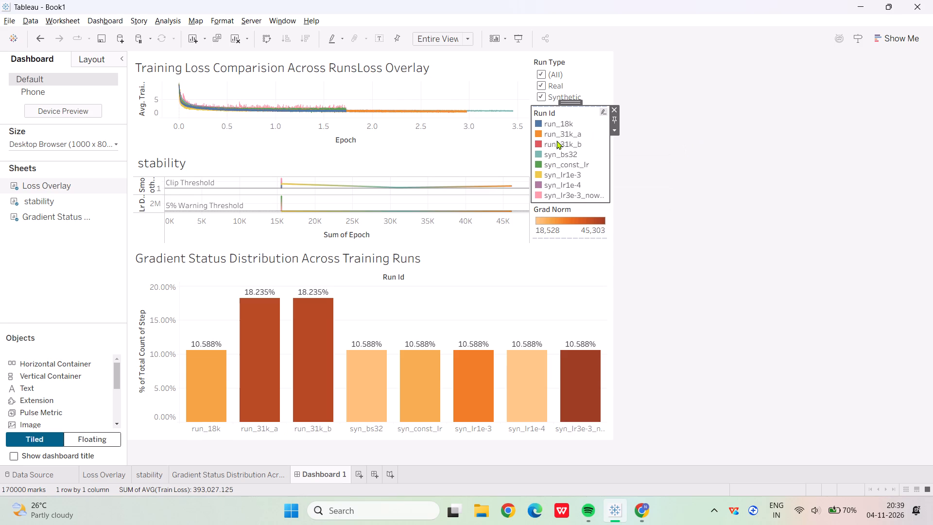
click(559, 186)
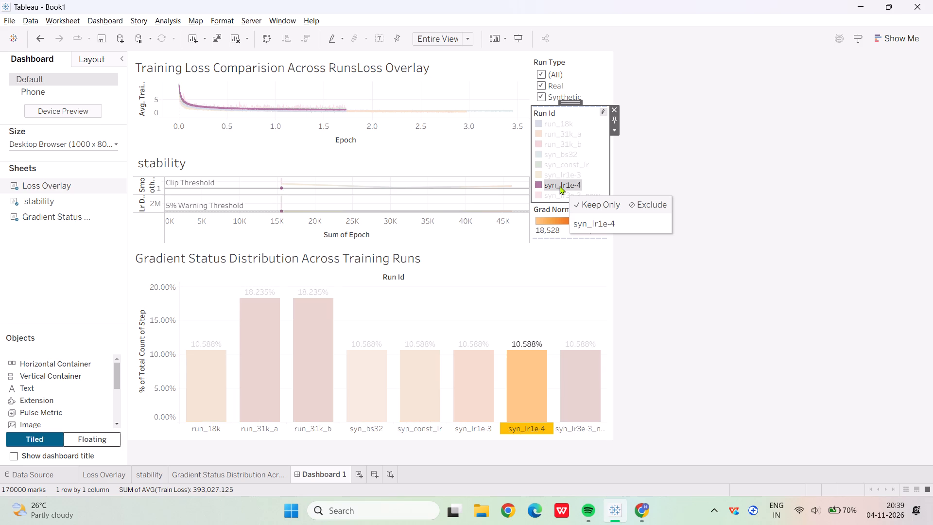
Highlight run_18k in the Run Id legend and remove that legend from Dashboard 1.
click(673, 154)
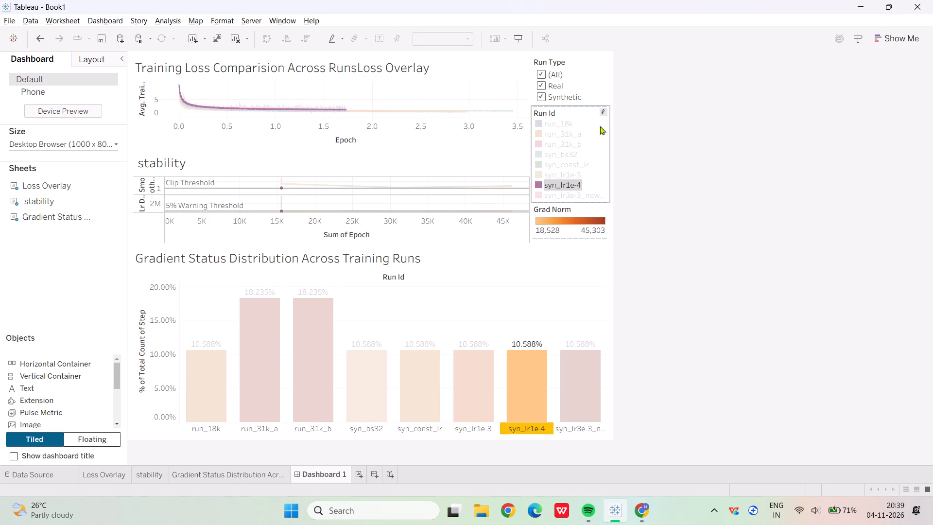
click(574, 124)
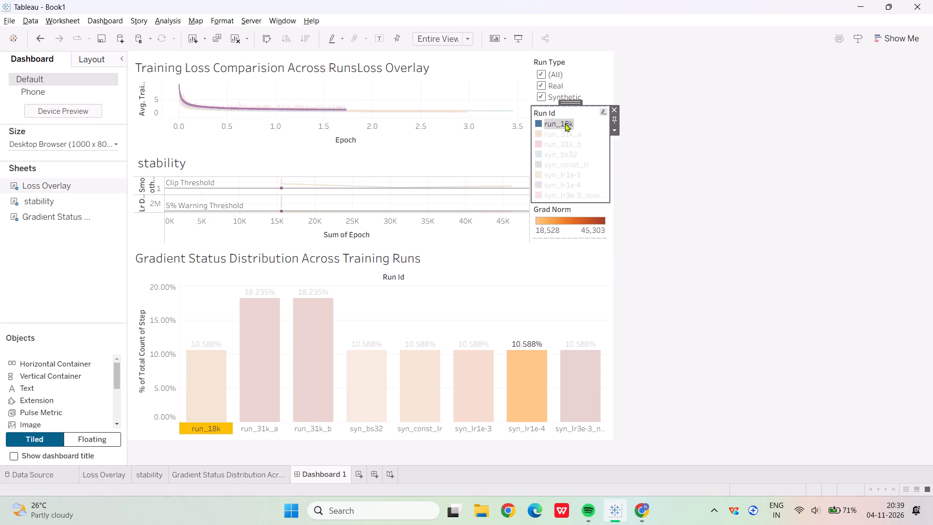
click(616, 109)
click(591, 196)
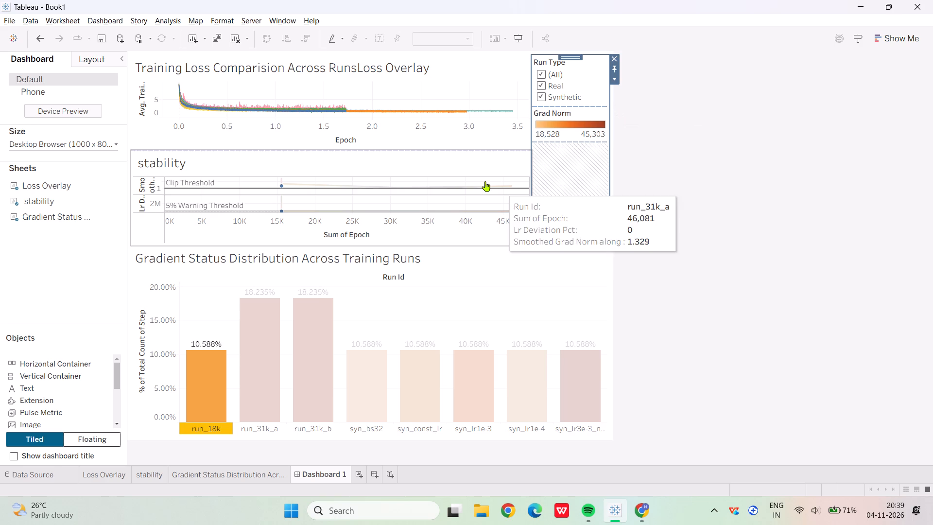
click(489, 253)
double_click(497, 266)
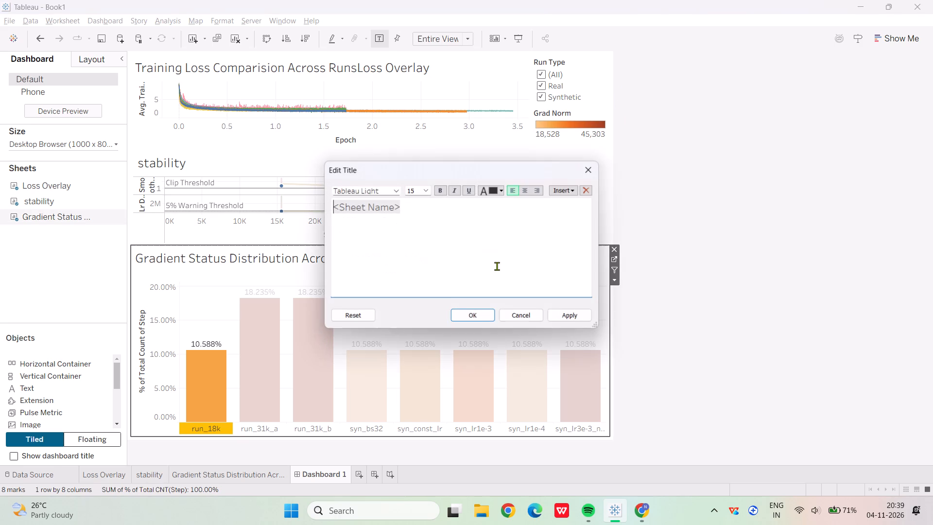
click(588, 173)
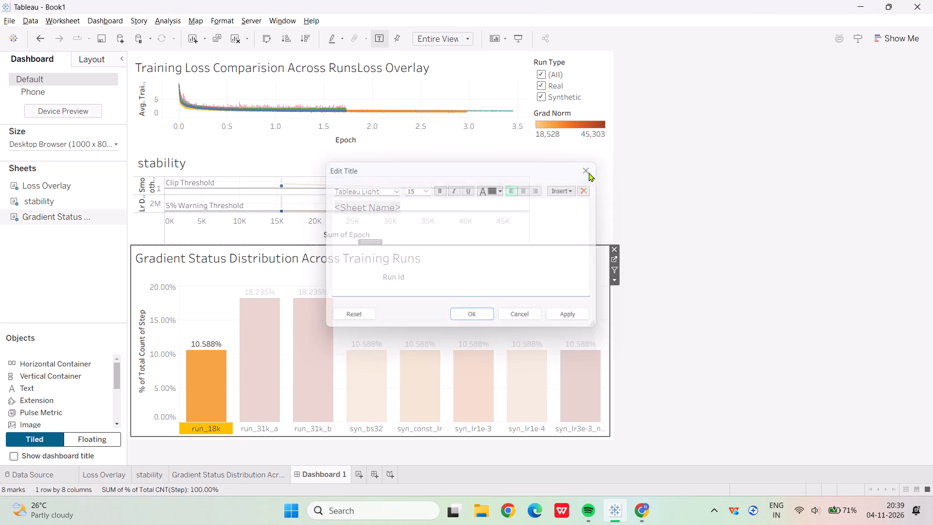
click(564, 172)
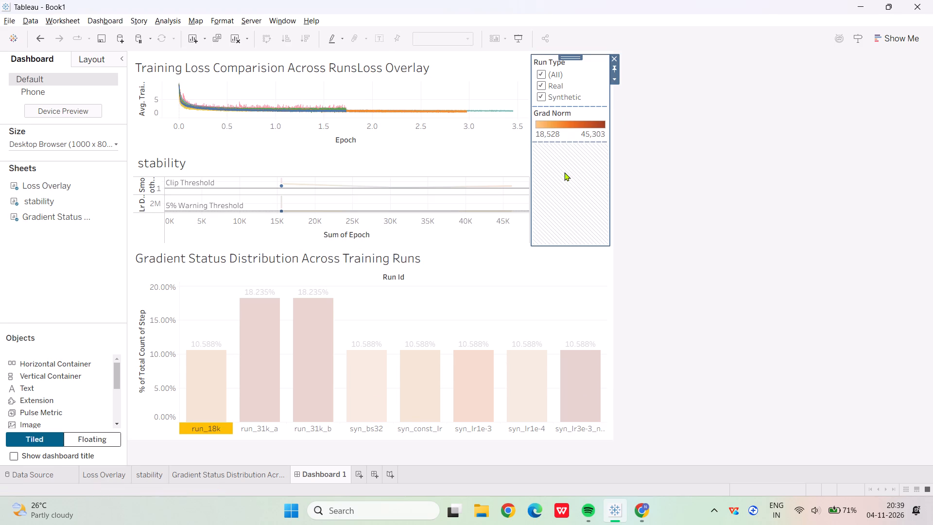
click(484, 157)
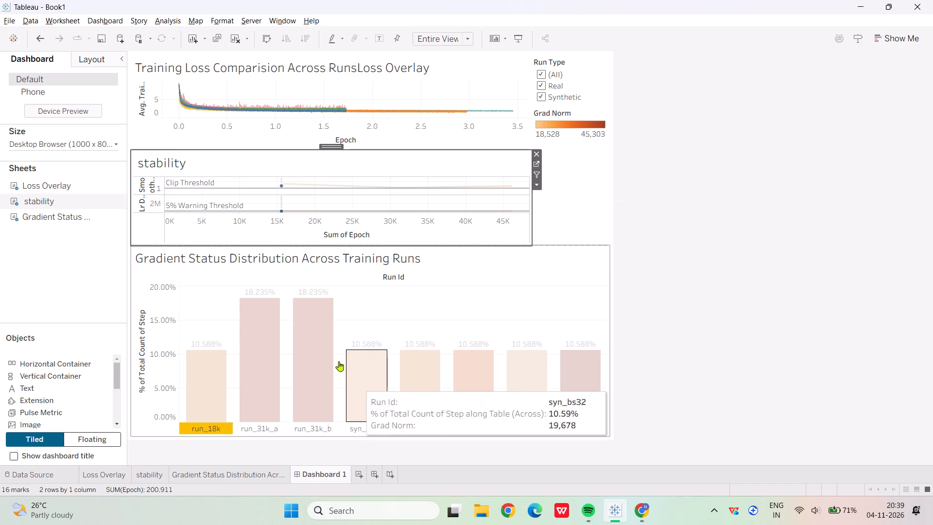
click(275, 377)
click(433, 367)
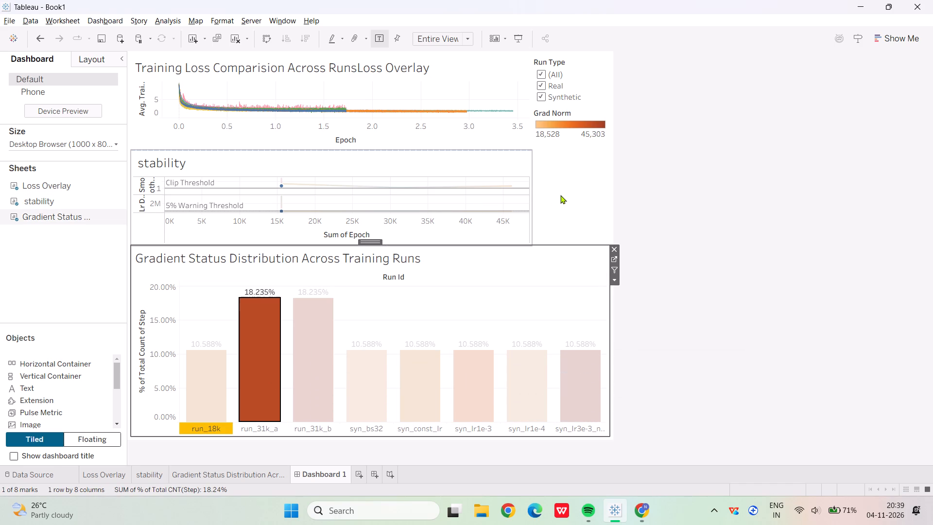
Undo the Run Id legend removal and the recent Loss Overlay edits, including its custom title and the averaged Train Loss.
key(ctrl+z)
key(ctrl+z)
key(ctrl+z)
key(ctrl+z)
key(ctrl+z)
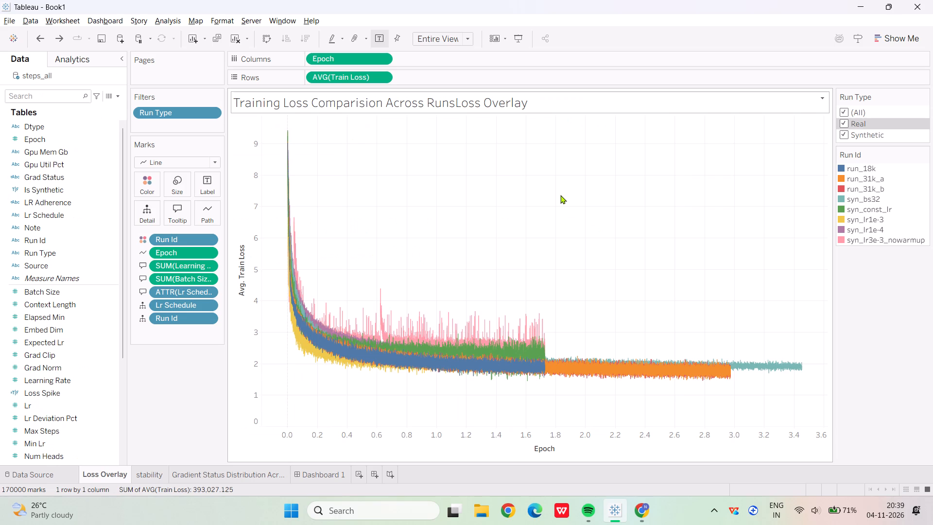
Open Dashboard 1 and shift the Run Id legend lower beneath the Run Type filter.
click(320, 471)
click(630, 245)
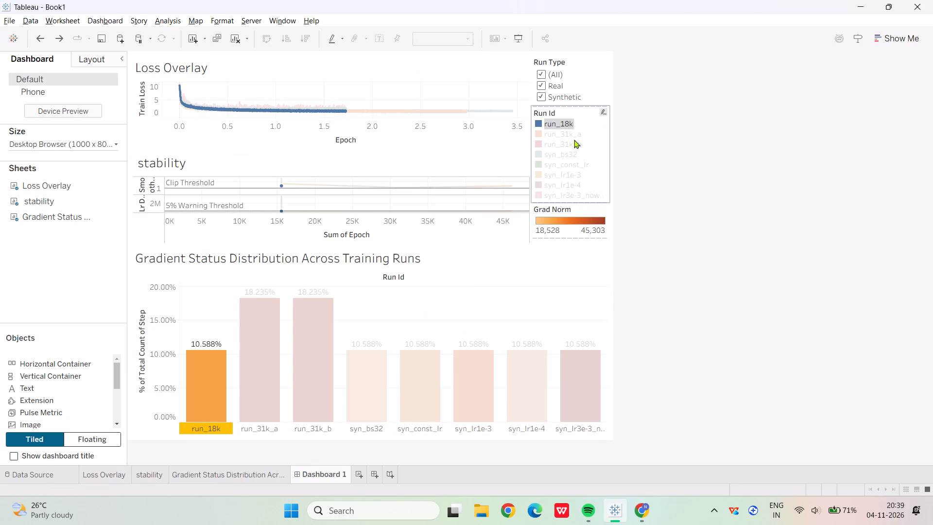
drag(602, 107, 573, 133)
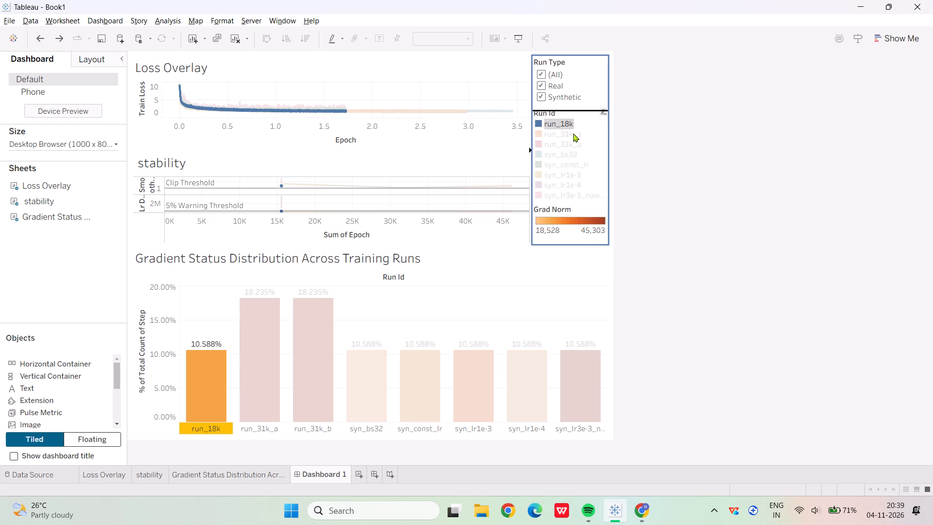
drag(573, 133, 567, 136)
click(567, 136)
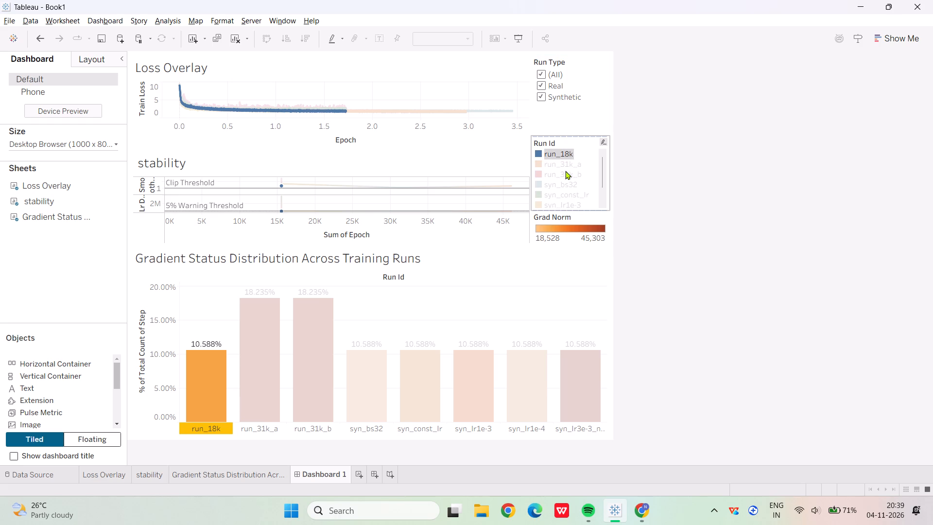
Highlight run_31k_a and syn_lr1e-3 in the Run Id legend to view them across the dashboard charts.
click(567, 165)
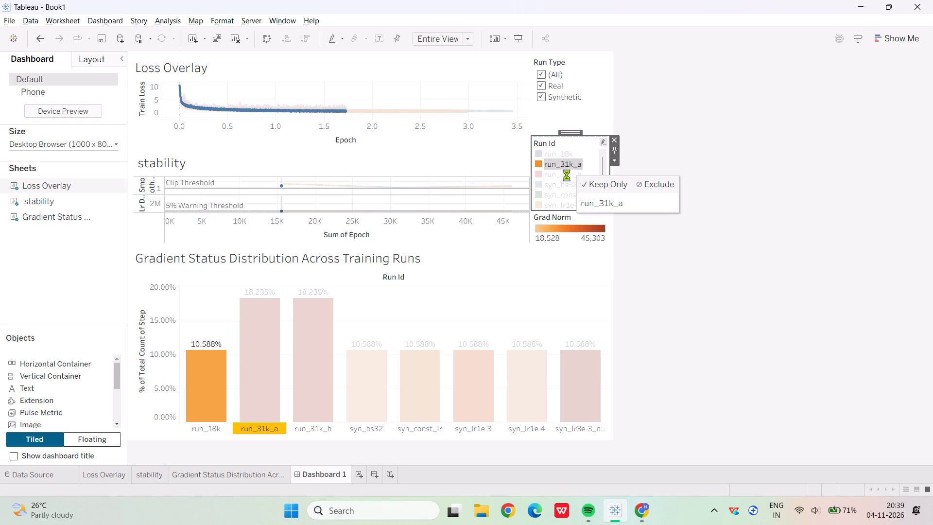
drag(559, 148, 569, 202)
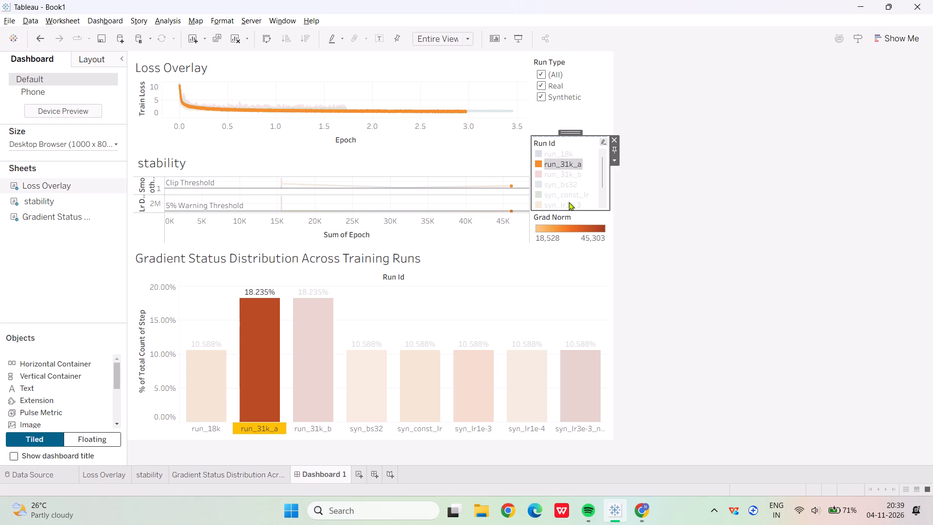
triple_click(569, 202)
click(569, 202)
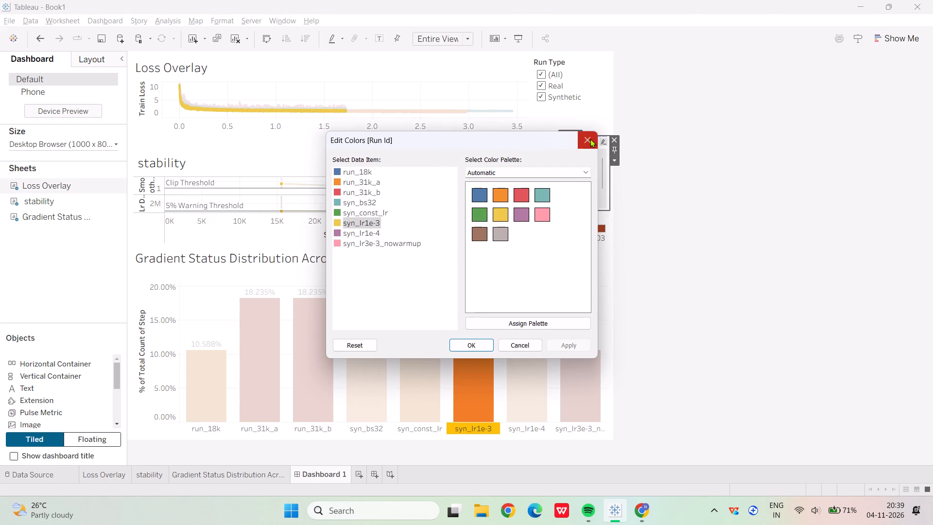
click(590, 139)
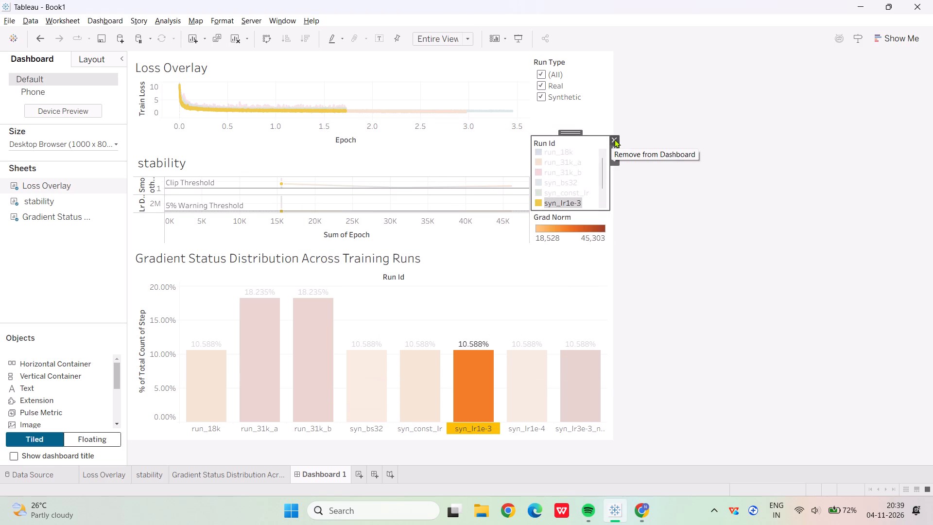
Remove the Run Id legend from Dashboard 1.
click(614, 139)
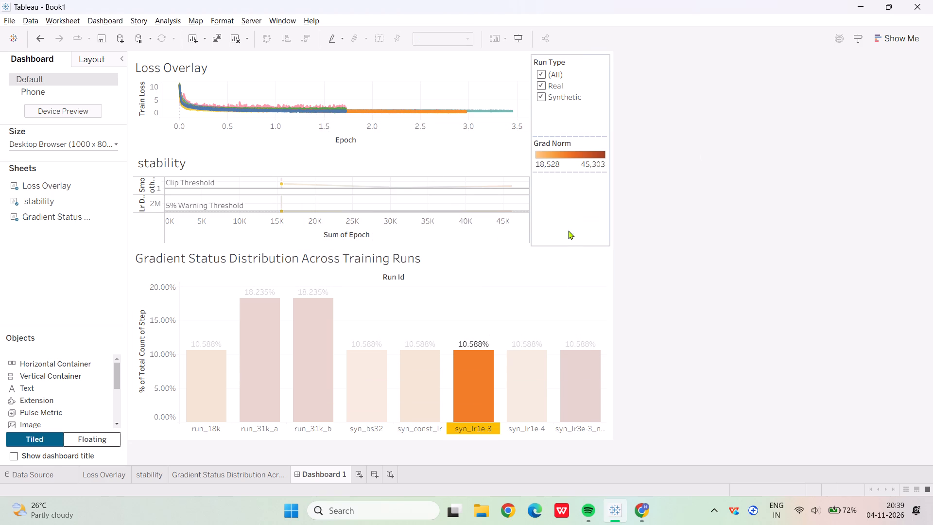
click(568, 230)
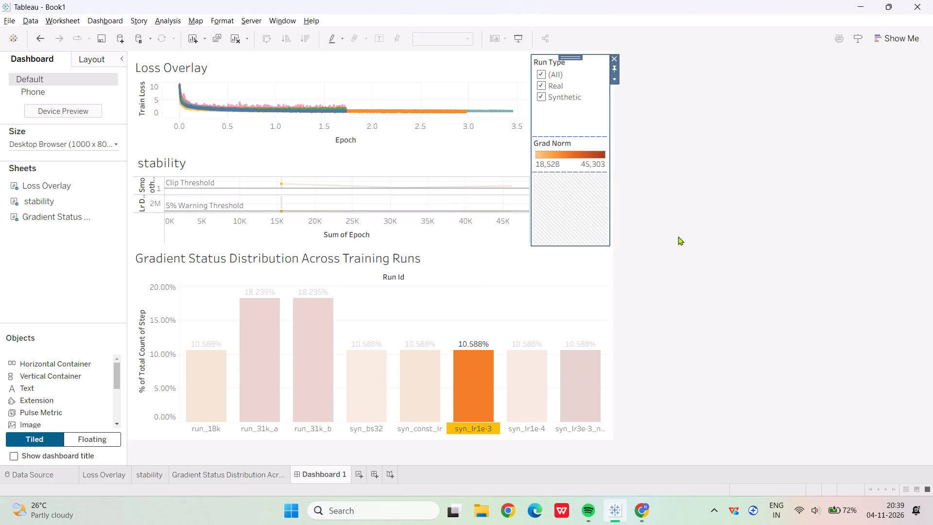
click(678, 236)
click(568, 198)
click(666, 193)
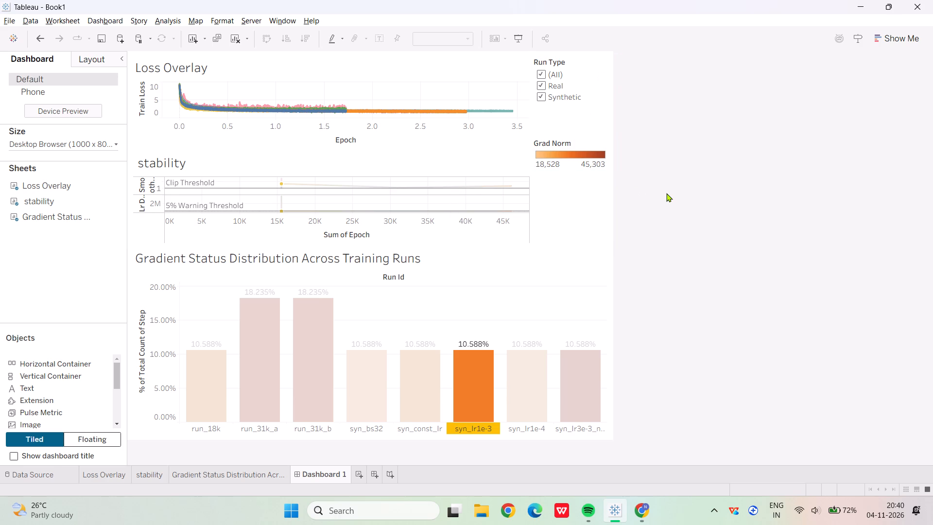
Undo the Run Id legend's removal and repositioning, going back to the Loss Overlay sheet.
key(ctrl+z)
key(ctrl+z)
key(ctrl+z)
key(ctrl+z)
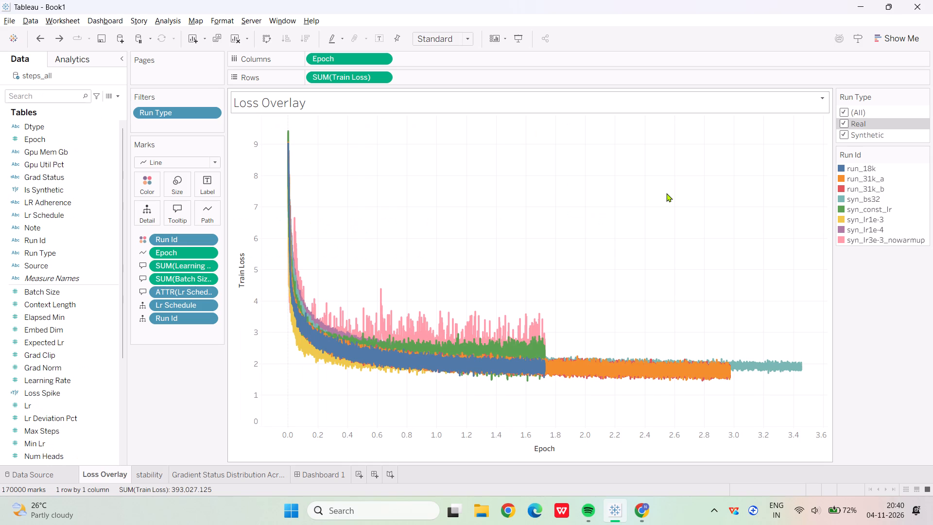
Reduce the Loss Overlay chart's line size to the minimum.
click(178, 184)
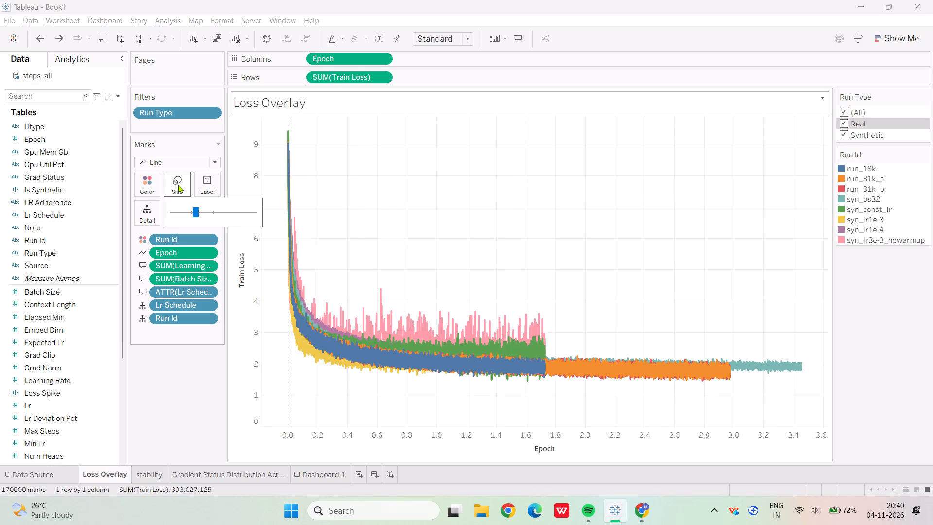
click(171, 211)
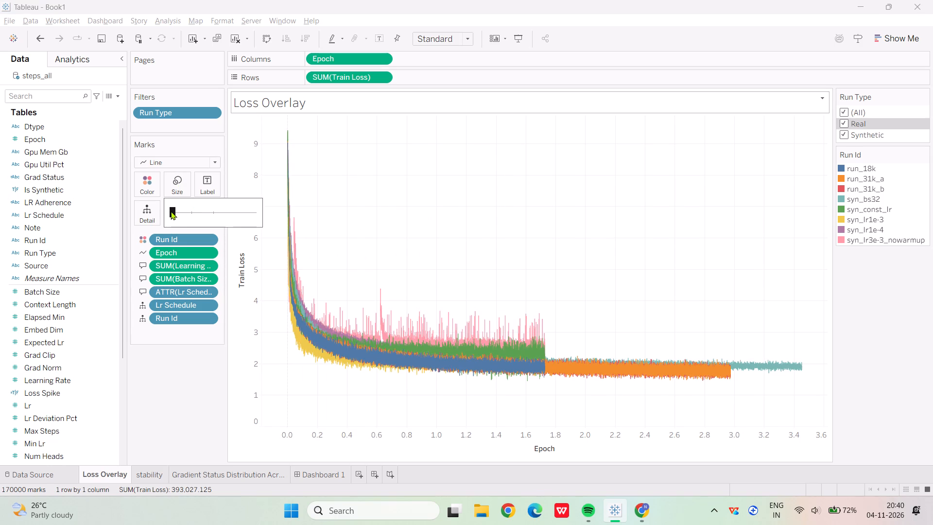
click(173, 397)
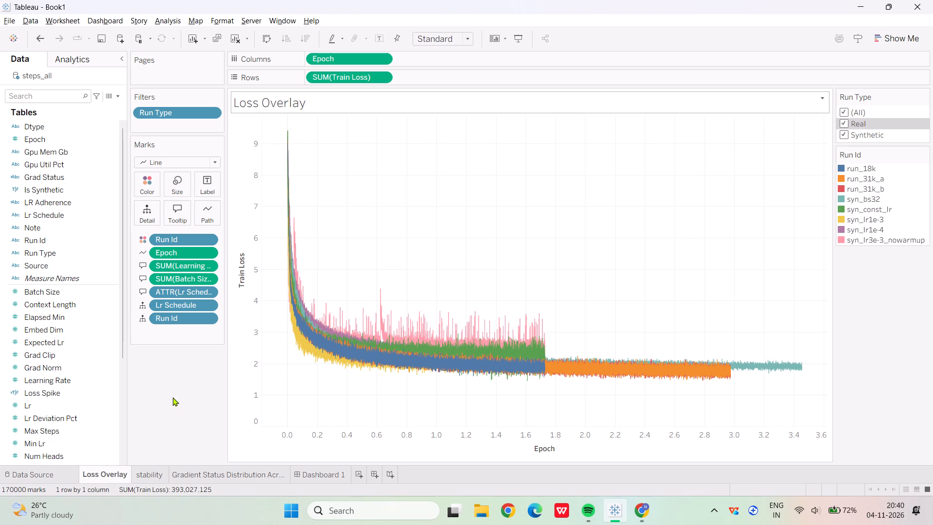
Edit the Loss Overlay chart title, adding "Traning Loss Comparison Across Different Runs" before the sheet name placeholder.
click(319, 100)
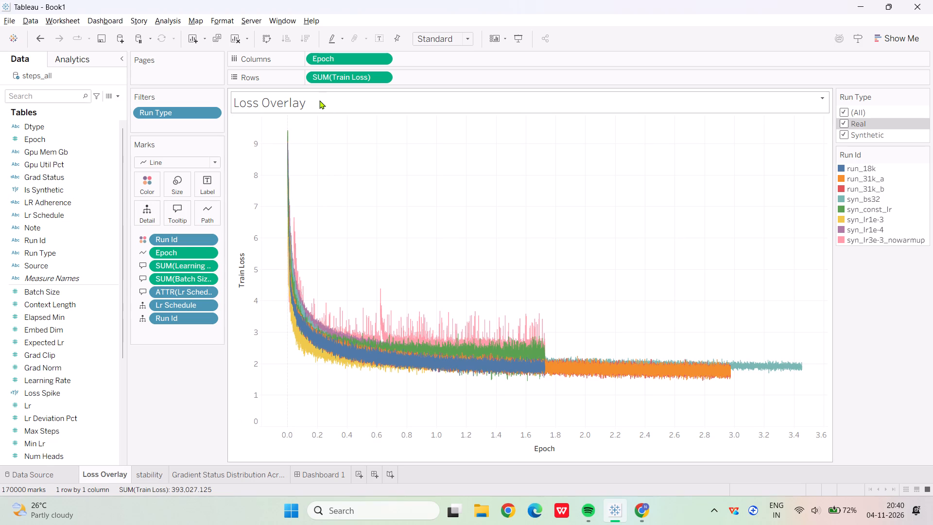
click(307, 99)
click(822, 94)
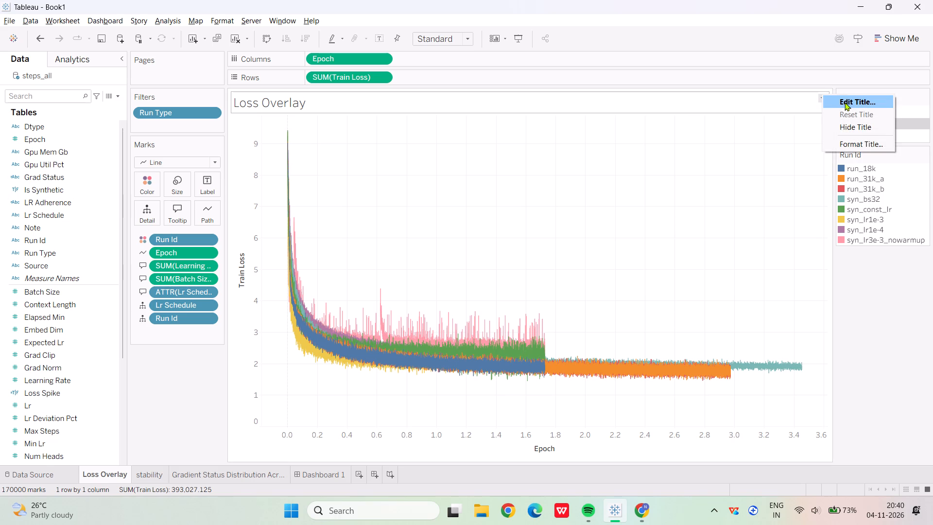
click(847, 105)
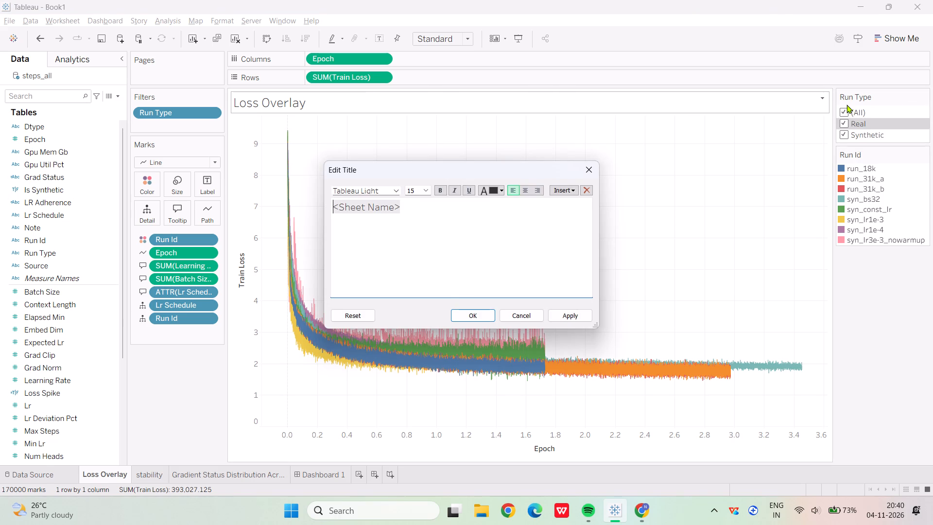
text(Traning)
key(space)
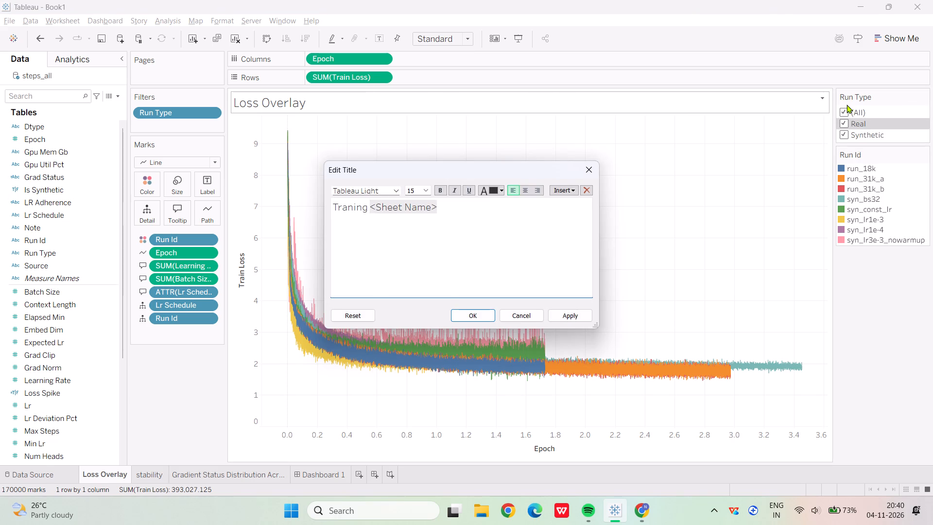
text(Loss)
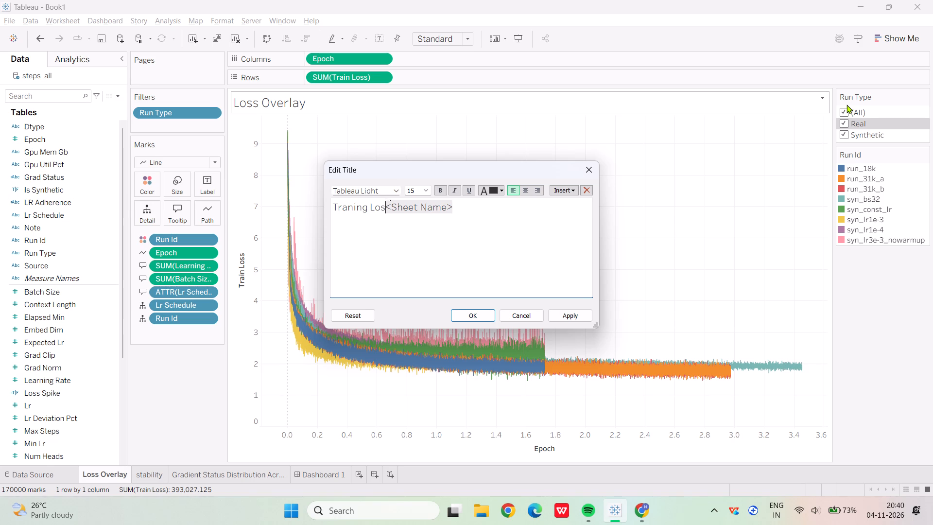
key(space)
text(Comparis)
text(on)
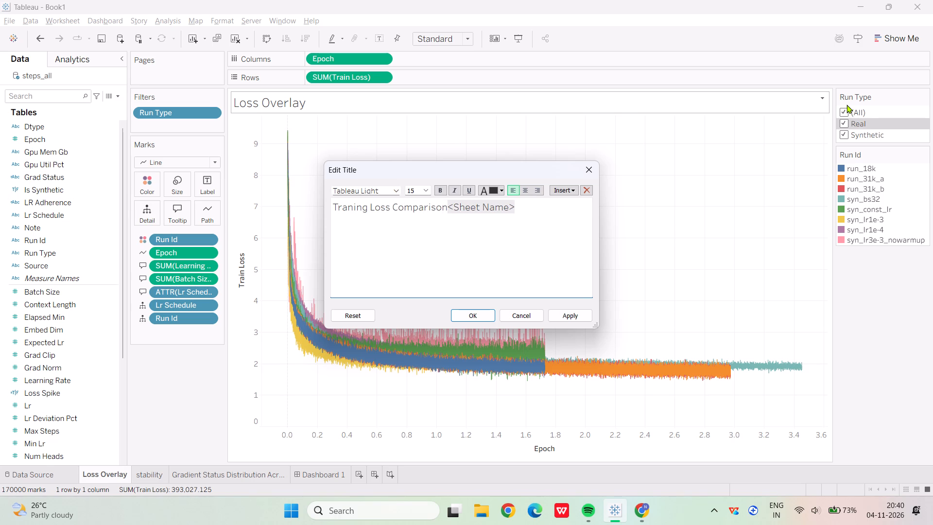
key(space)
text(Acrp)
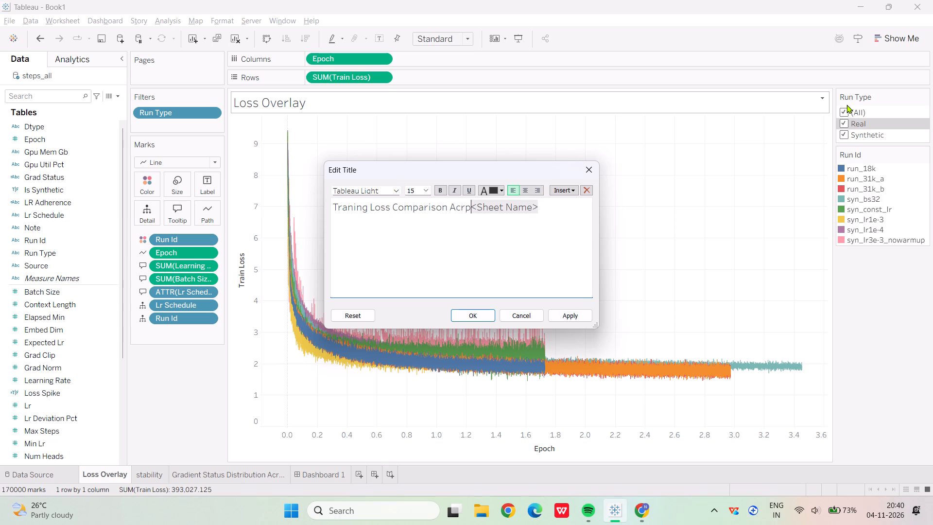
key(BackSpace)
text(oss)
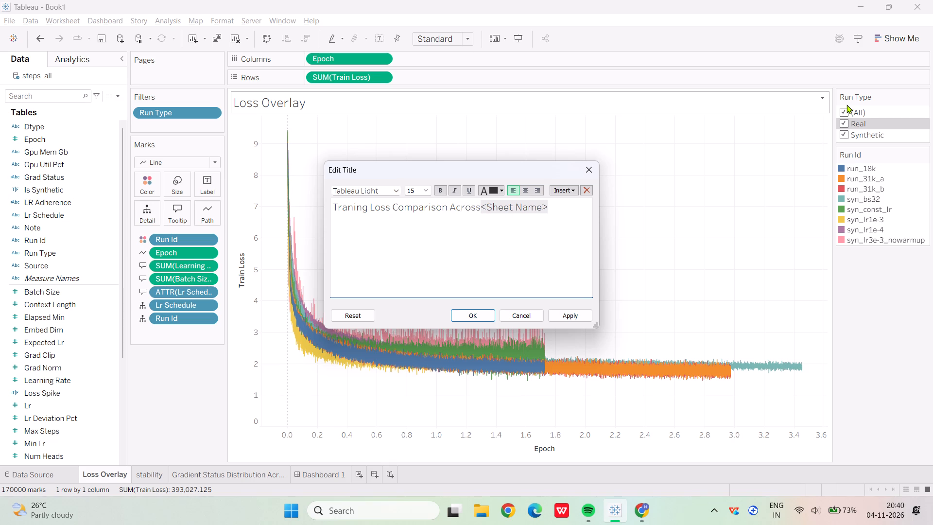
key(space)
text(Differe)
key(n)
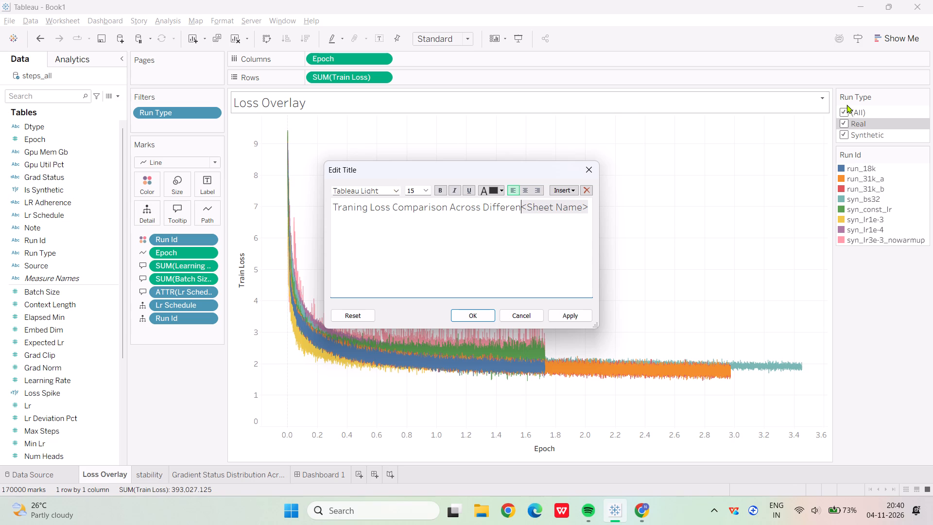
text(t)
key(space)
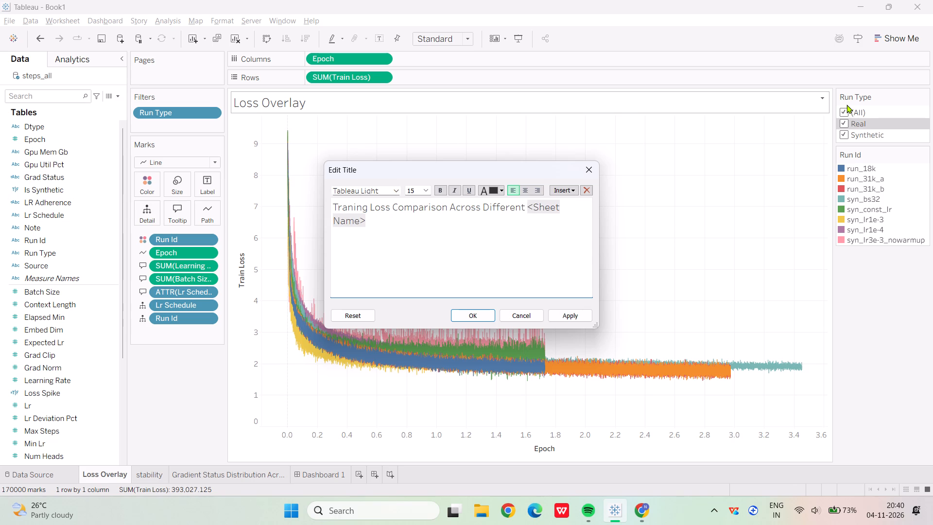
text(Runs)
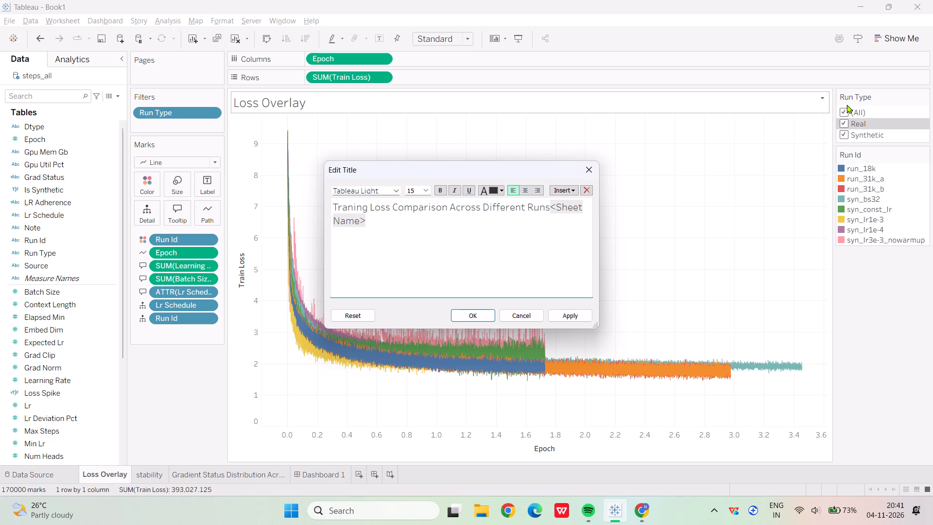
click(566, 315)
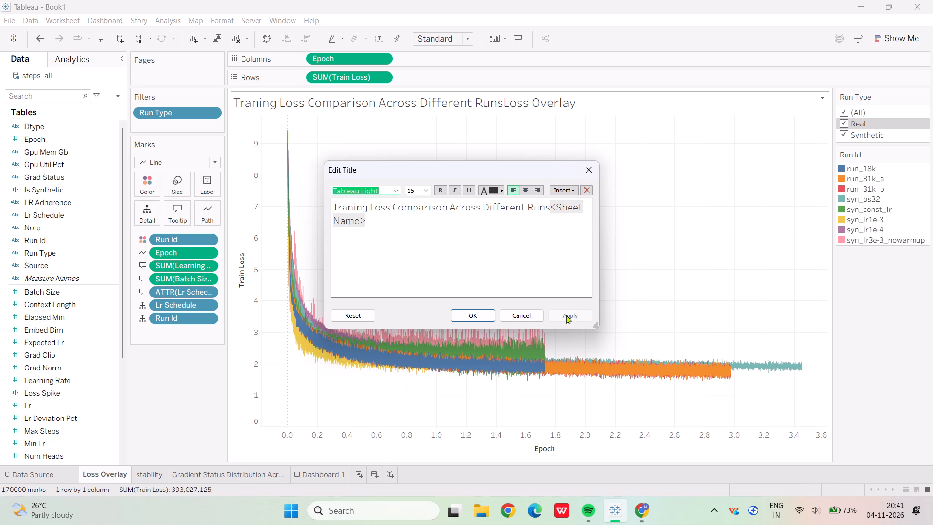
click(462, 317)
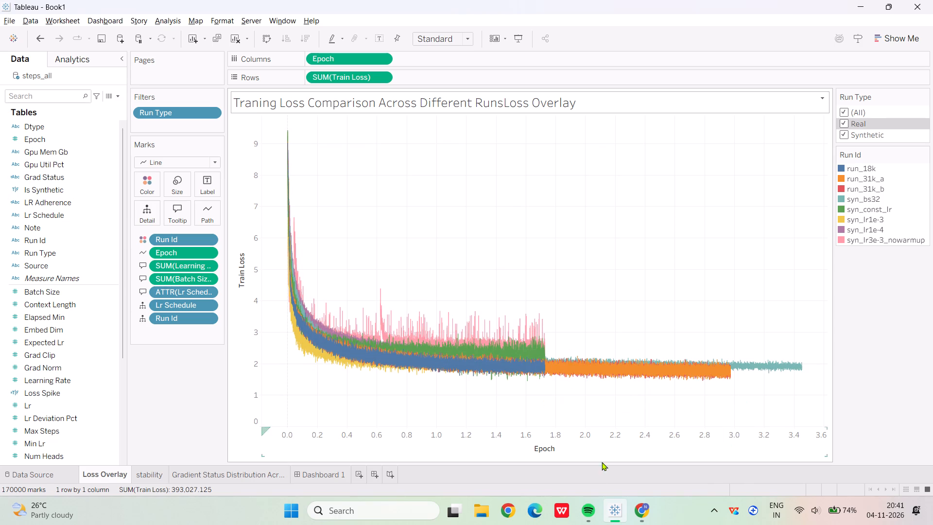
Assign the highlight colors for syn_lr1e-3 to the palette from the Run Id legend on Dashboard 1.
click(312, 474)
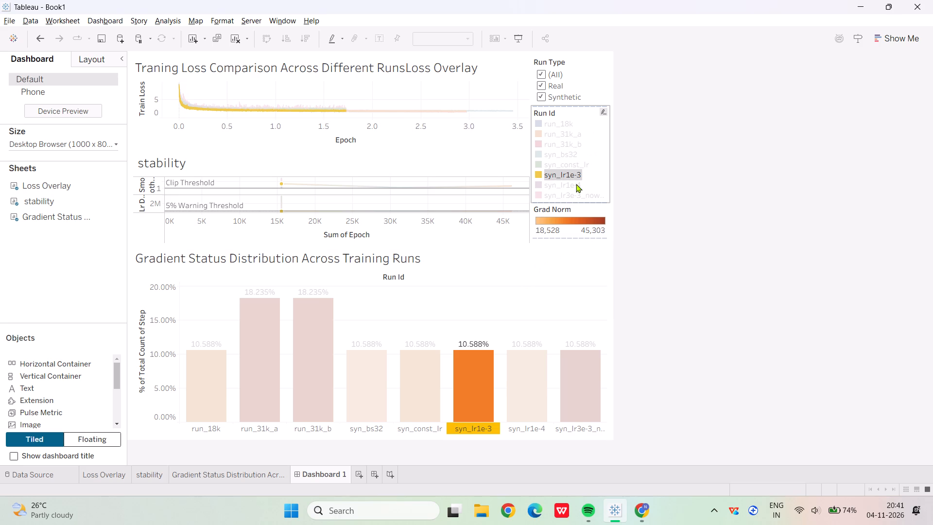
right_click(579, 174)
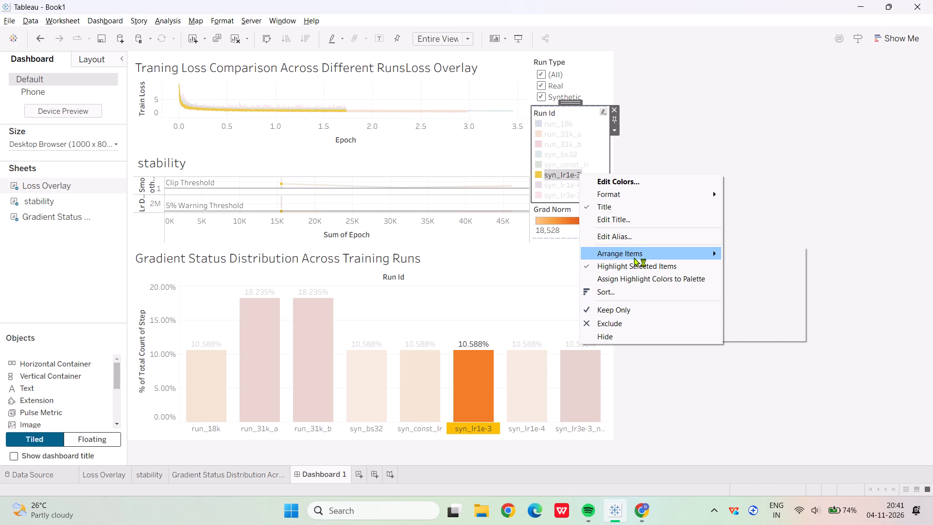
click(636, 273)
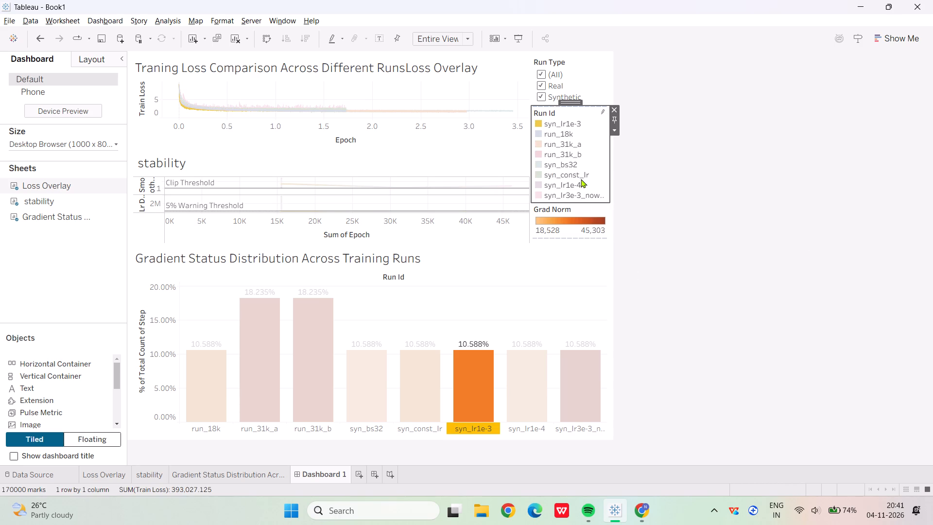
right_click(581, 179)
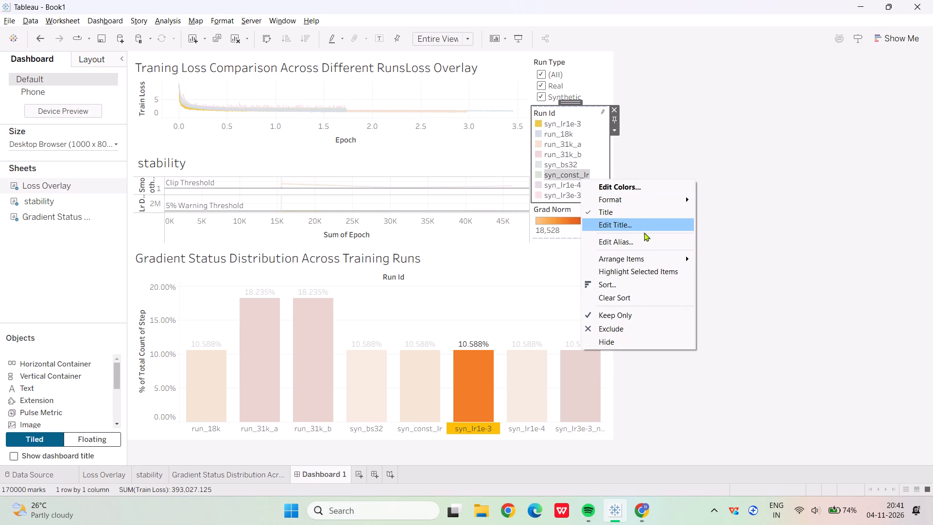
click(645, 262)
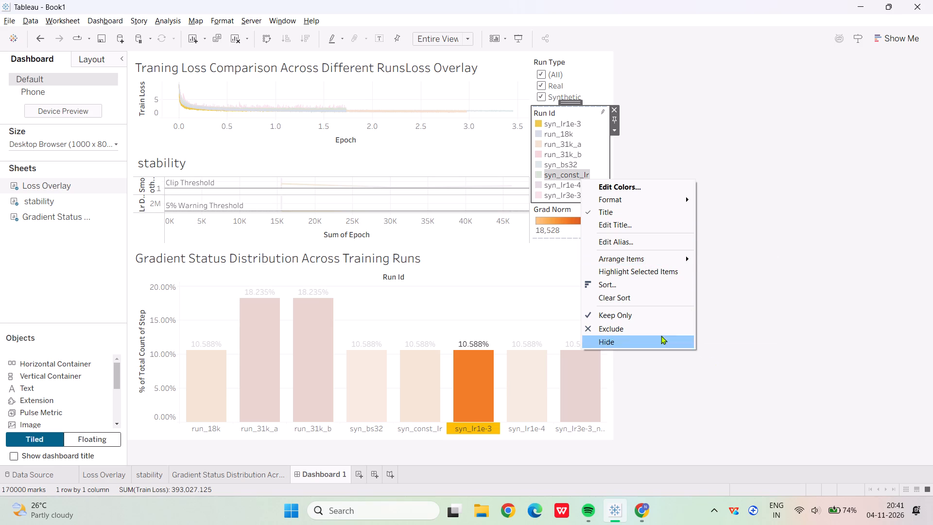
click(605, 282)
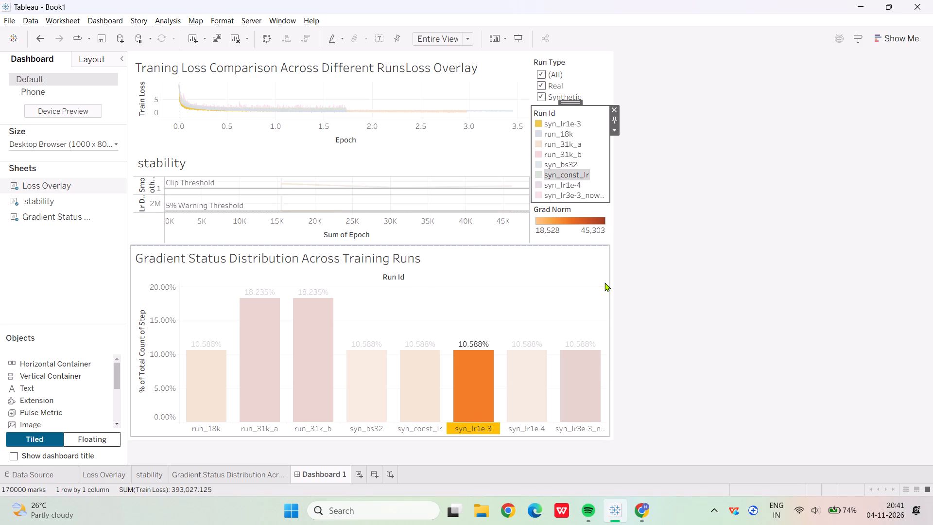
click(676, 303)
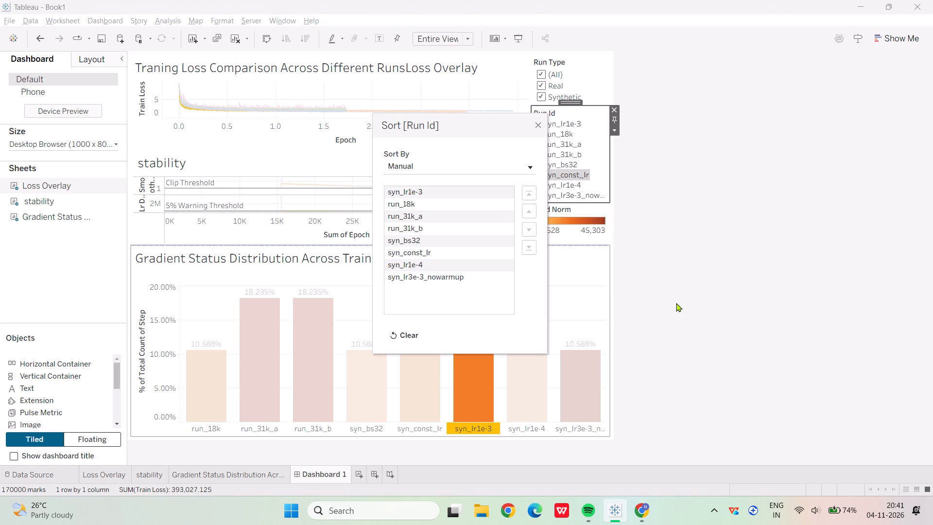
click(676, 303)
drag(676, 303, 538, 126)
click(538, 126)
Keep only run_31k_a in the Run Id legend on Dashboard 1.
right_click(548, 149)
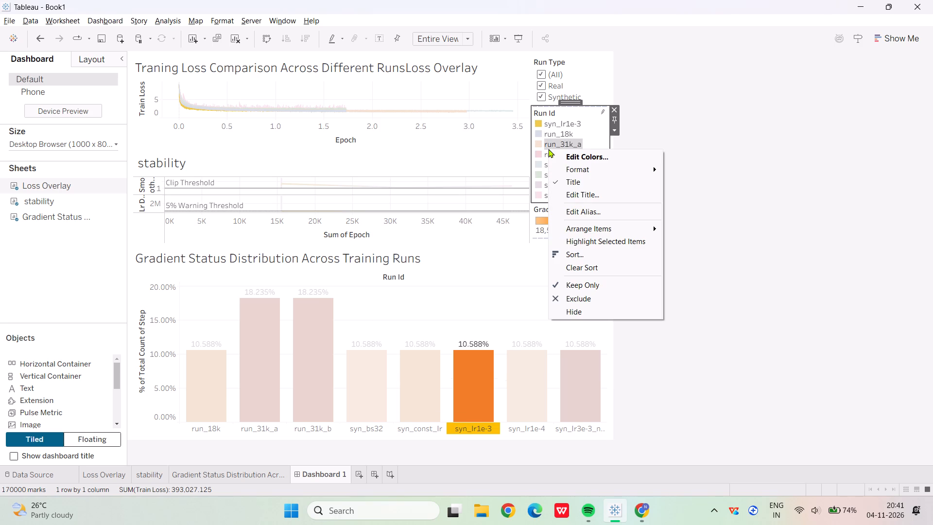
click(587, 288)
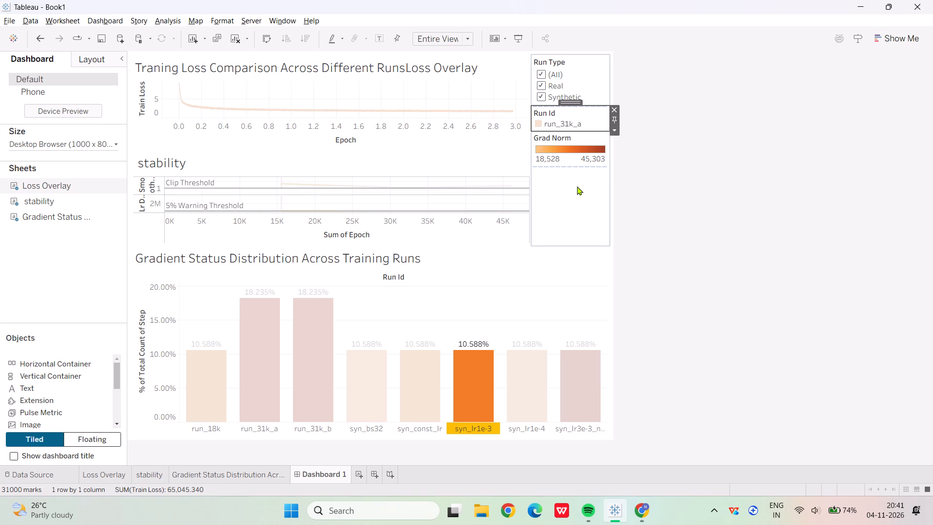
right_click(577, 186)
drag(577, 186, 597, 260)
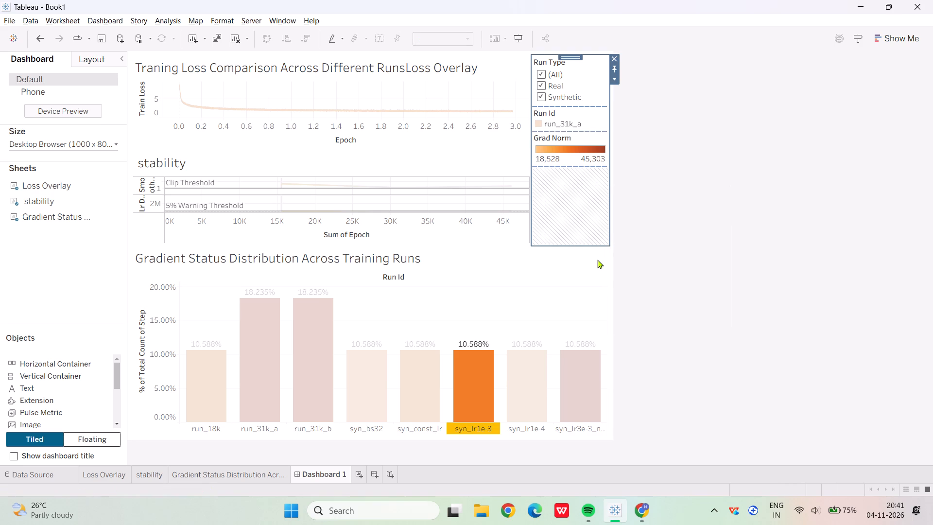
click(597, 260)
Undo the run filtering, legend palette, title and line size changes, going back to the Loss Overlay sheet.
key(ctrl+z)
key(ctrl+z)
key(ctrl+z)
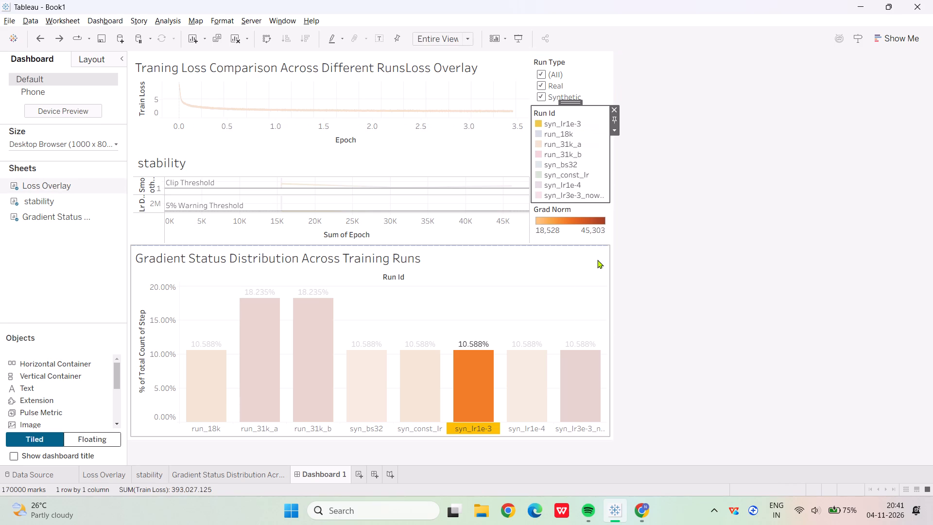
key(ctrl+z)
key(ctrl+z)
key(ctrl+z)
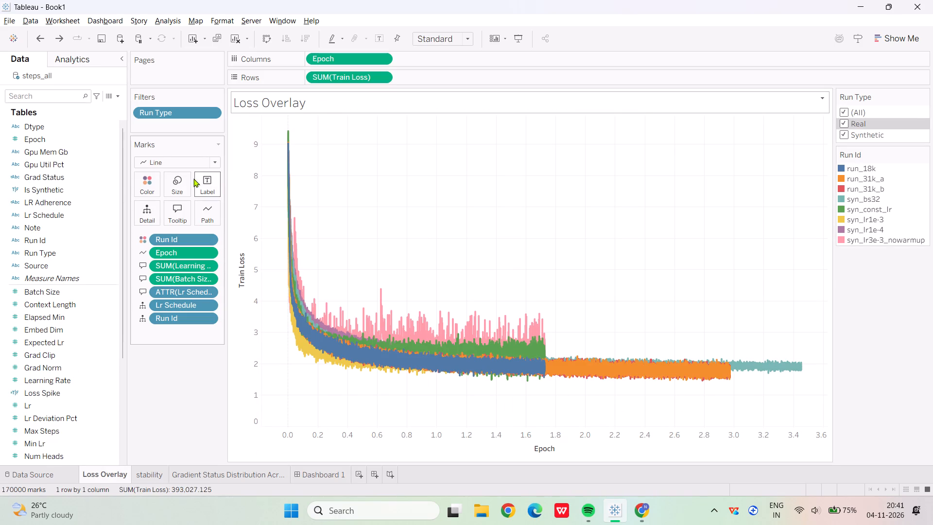
Reduce the Loss Overlay chart's line size to the minimum.
click(174, 171)
click(183, 192)
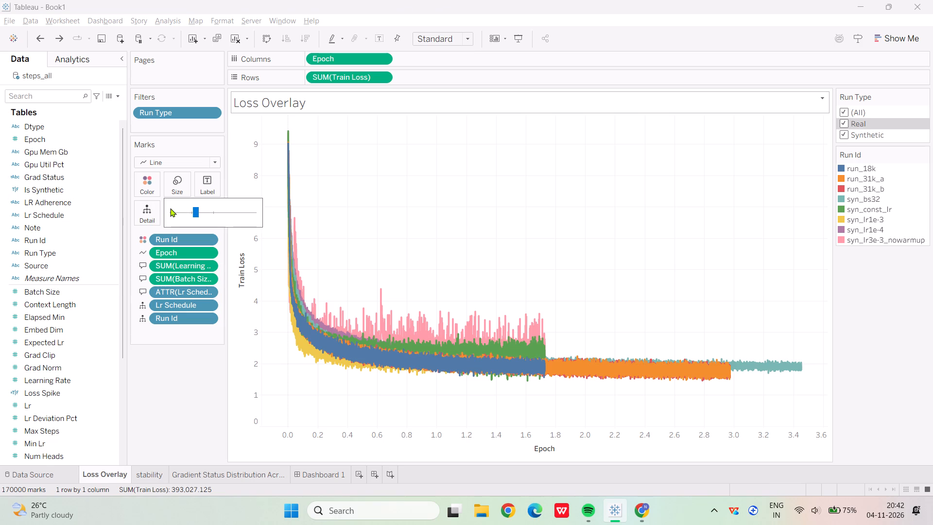
click(170, 208)
click(342, 91)
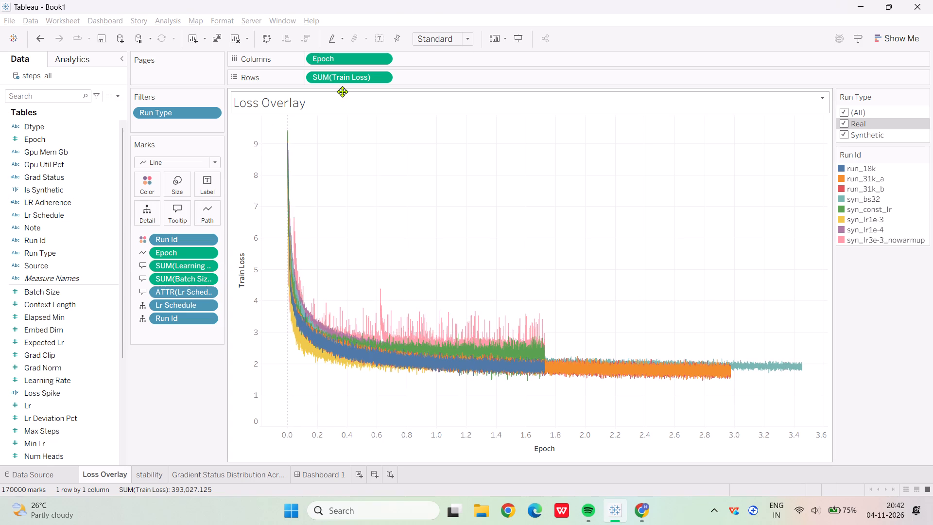
Insert "Training LossmComparision across Different Runs" before the sheet name in the Loss Overlay chart's title.
click(344, 99)
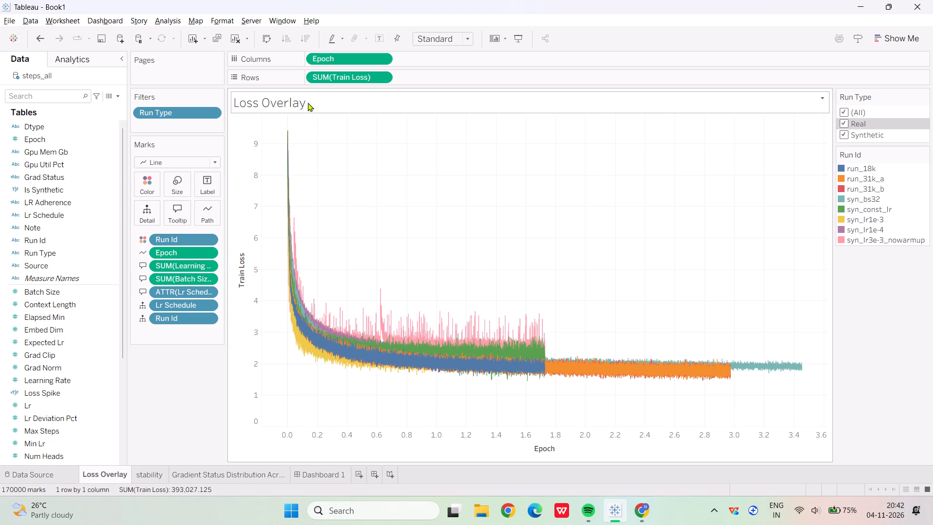
click(792, 99)
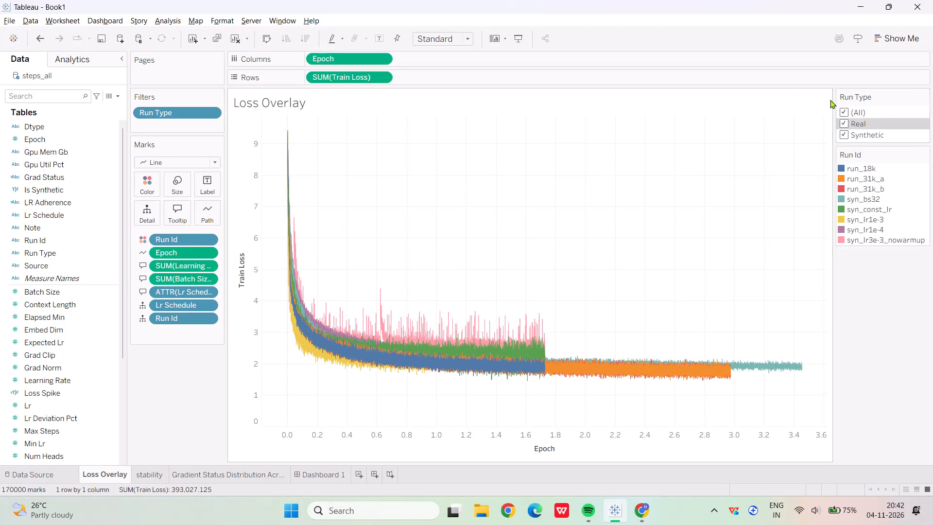
click(825, 99)
click(848, 104)
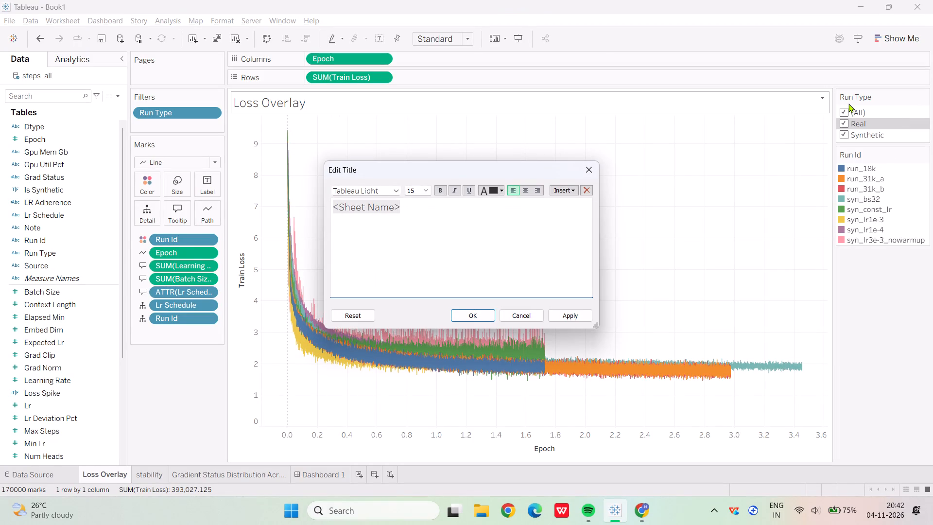
text(Training Losss)
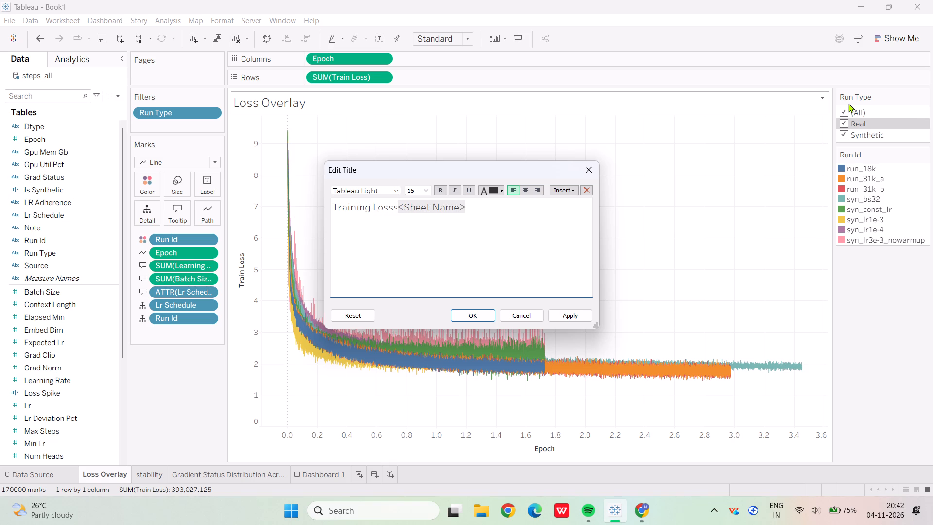
key(BackSpace)
key(m)
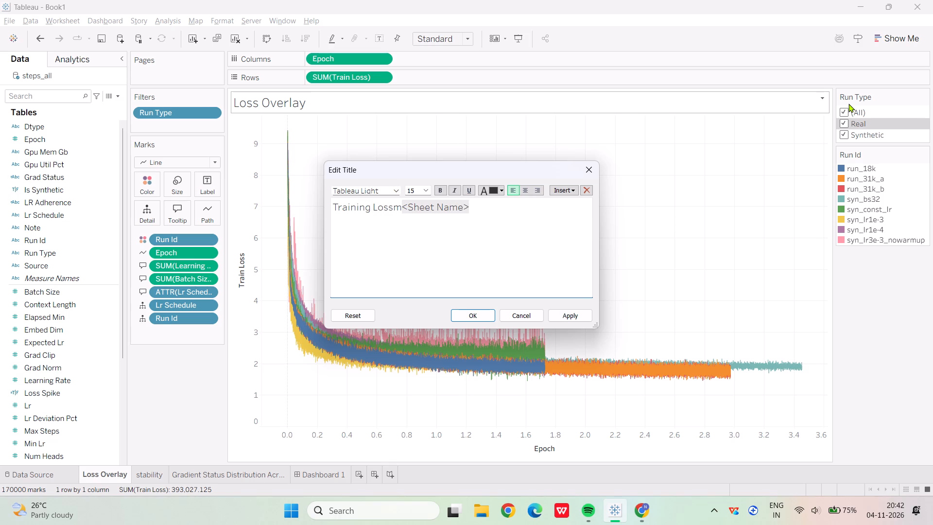
text(Comparision)
key(space)
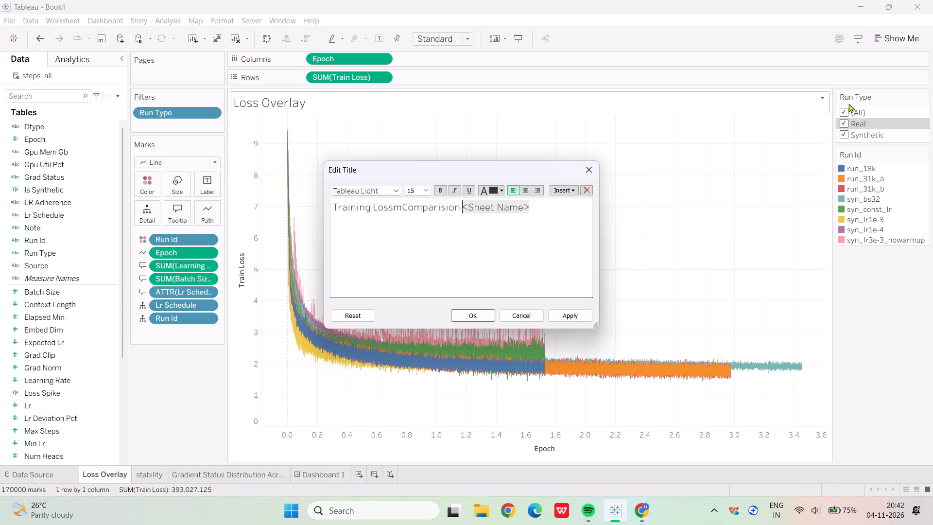
text(across)
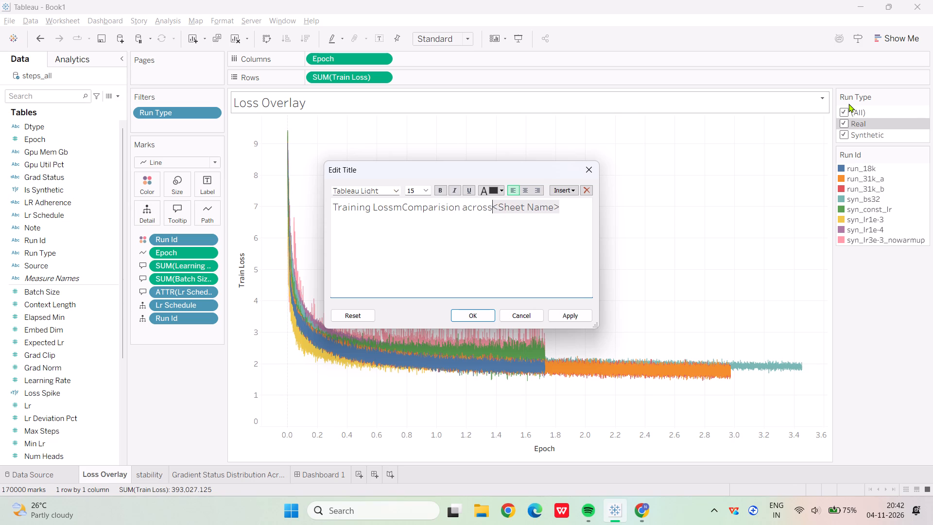
key(space)
text(Different)
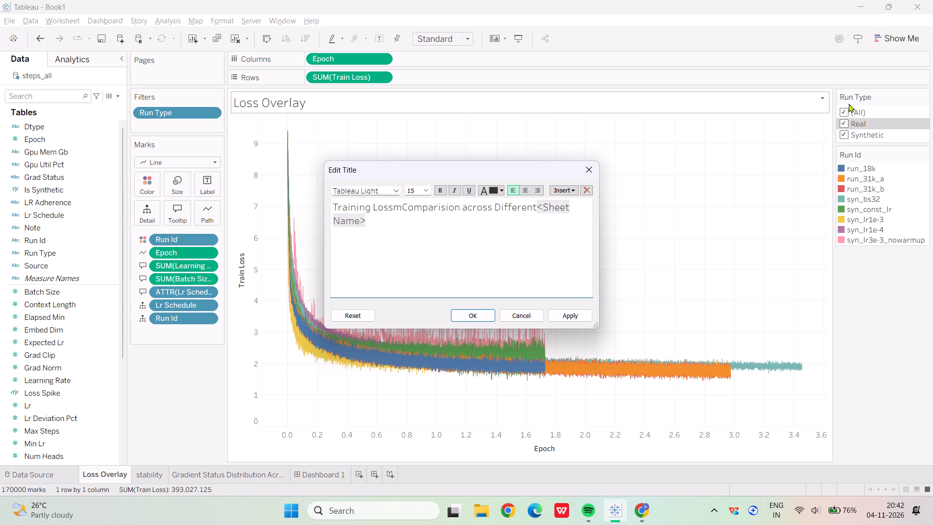
key(space)
text(runs)
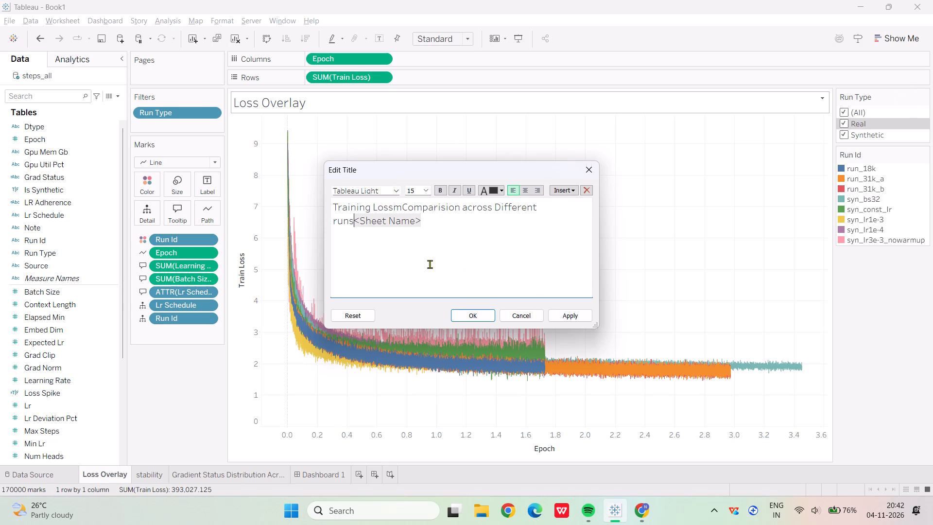
click(339, 220)
key(BackSpace)
key(shift+r)
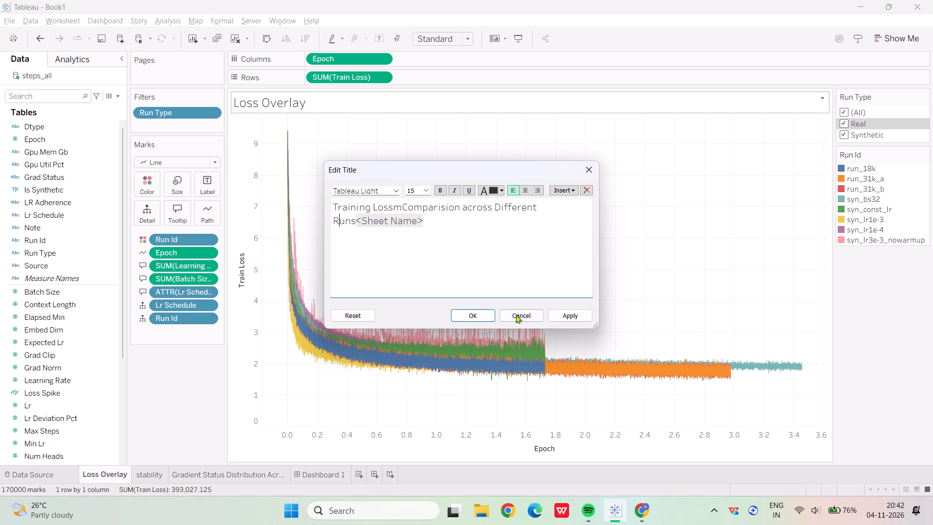
click(482, 320)
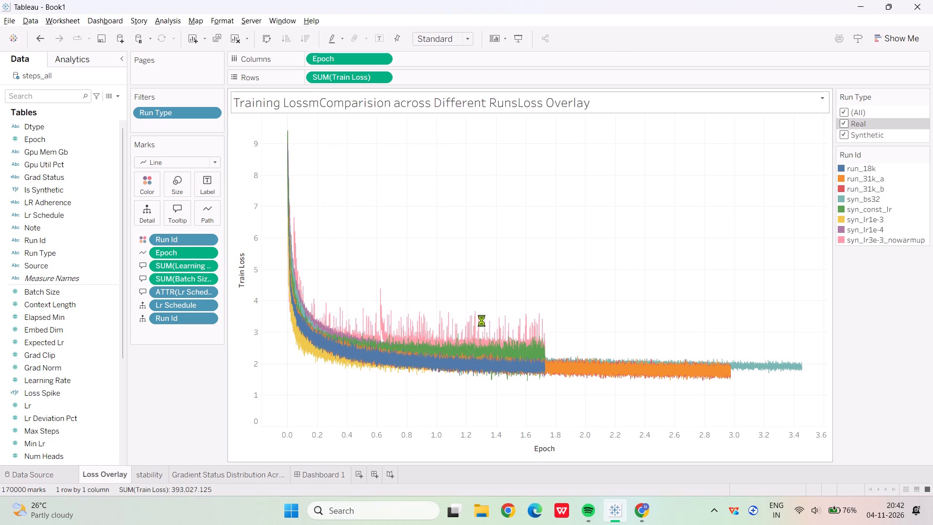
Delete the existing Dashboard 1.
click(325, 474)
right_click(325, 474)
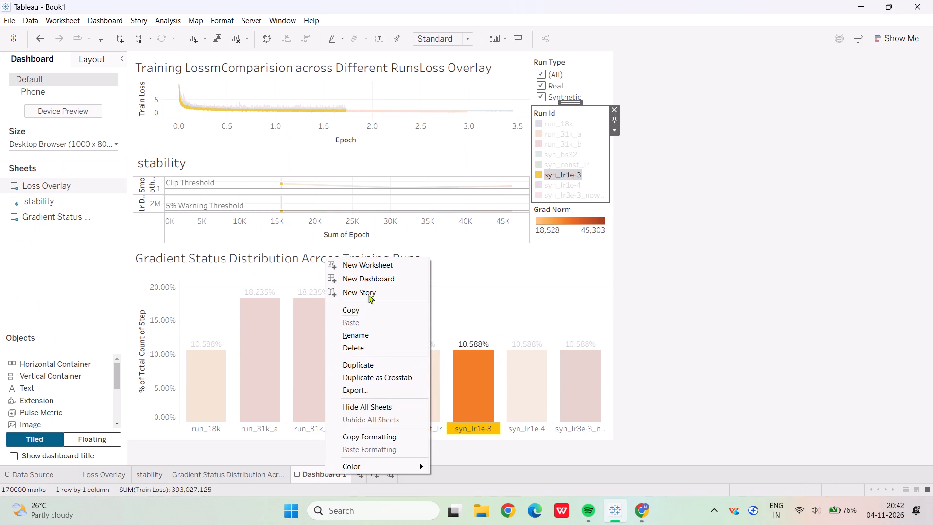
click(363, 345)
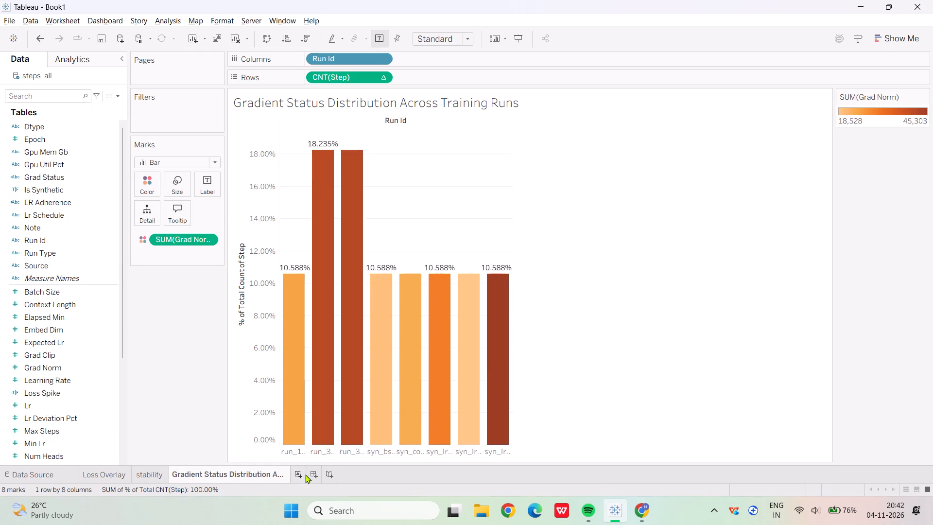
Create a new dashboard with the Loss Overlay, stability and Gradient Status Distribution sheets stacked vertically in that order.
click(314, 475)
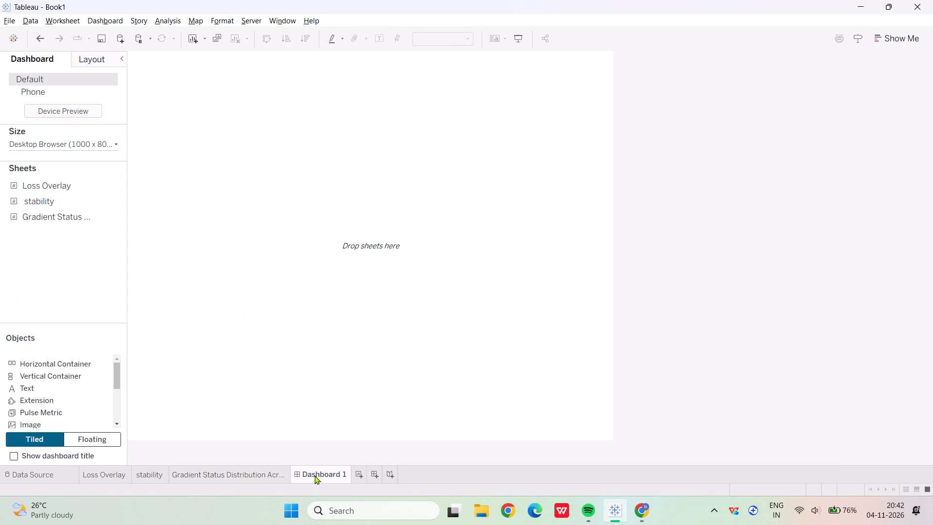
drag(57, 185, 272, 131)
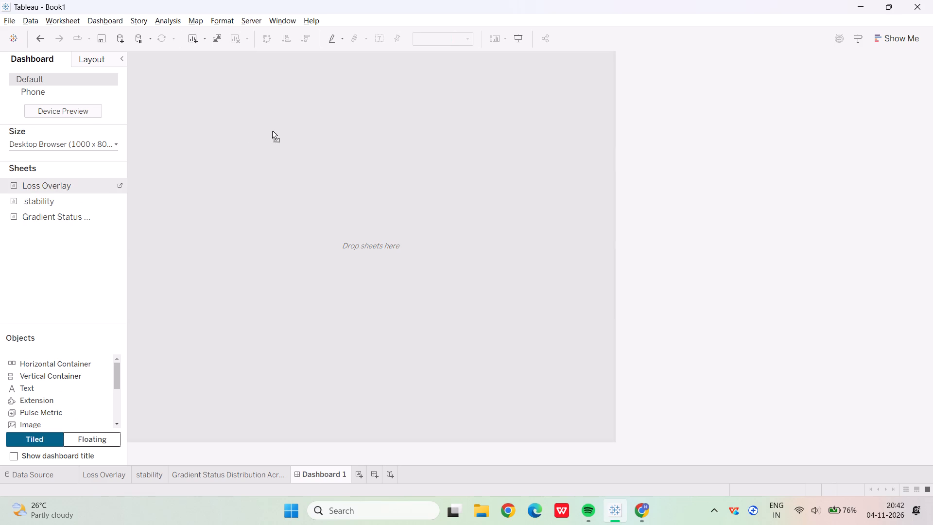
drag(272, 131, 277, 129)
click(277, 129)
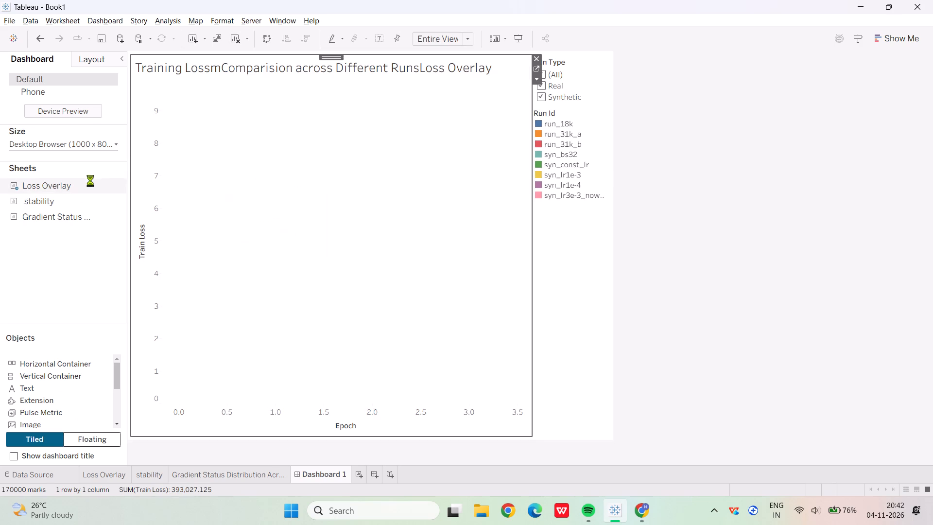
drag(75, 200, 320, 351)
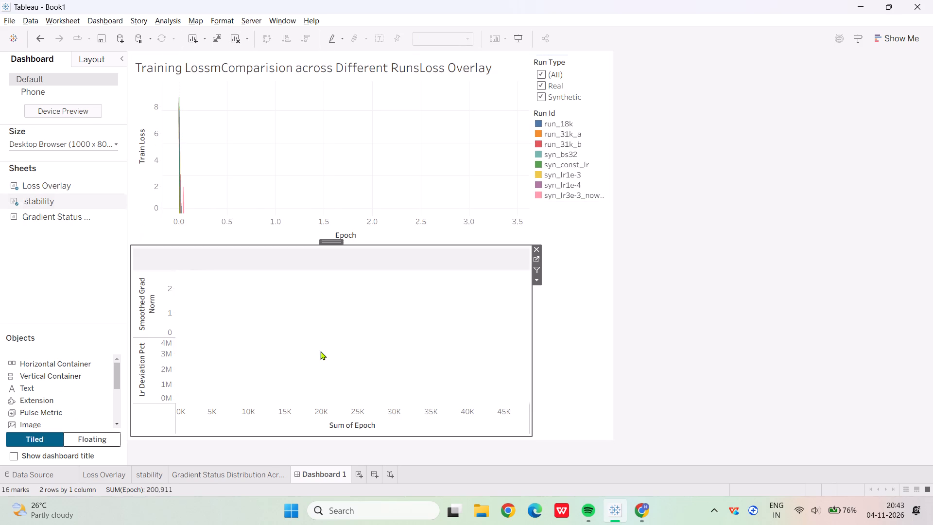
click(320, 351)
drag(86, 215, 294, 451)
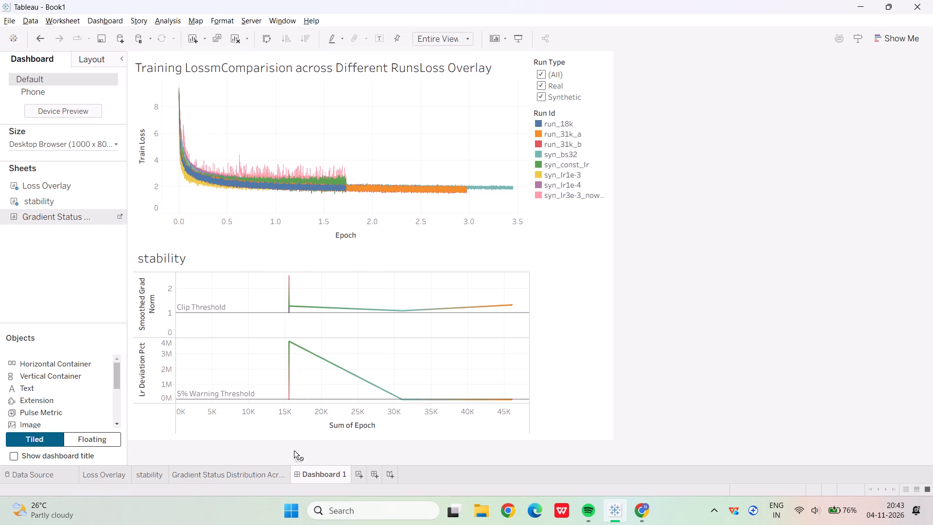
drag(294, 451, 359, 430)
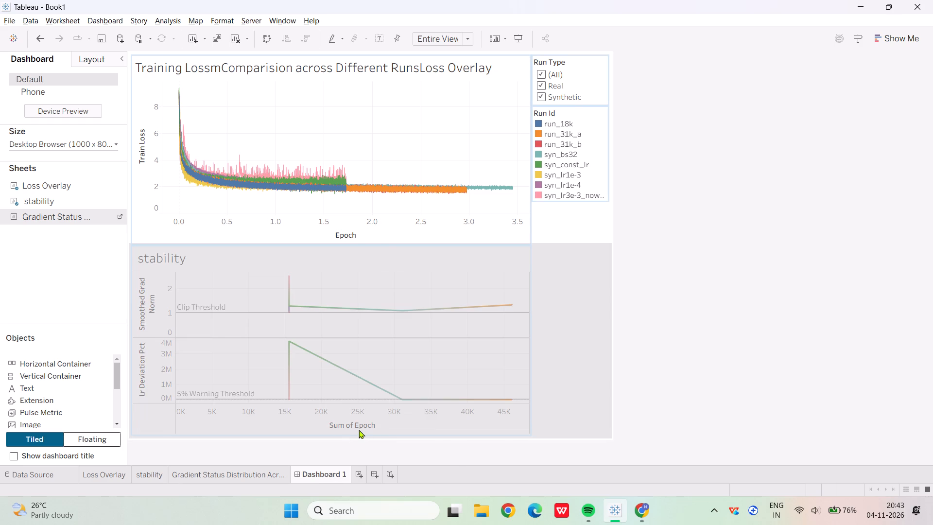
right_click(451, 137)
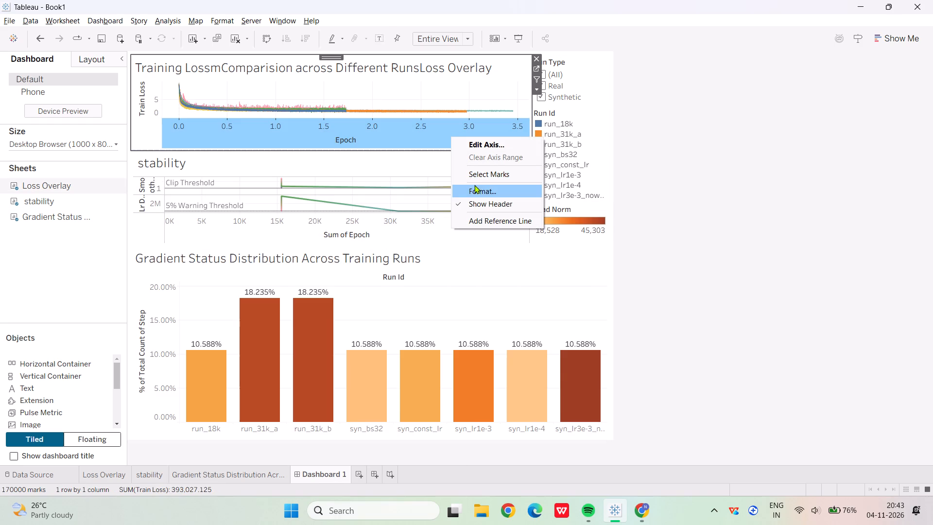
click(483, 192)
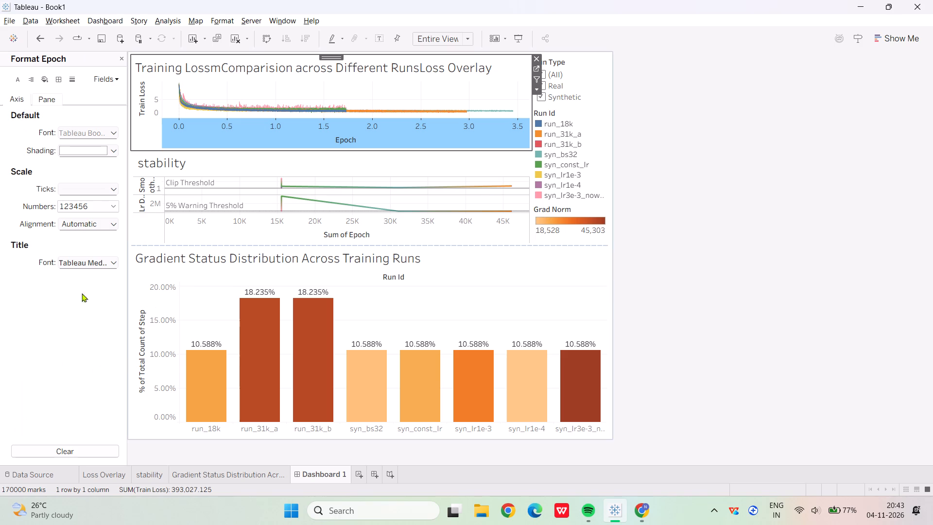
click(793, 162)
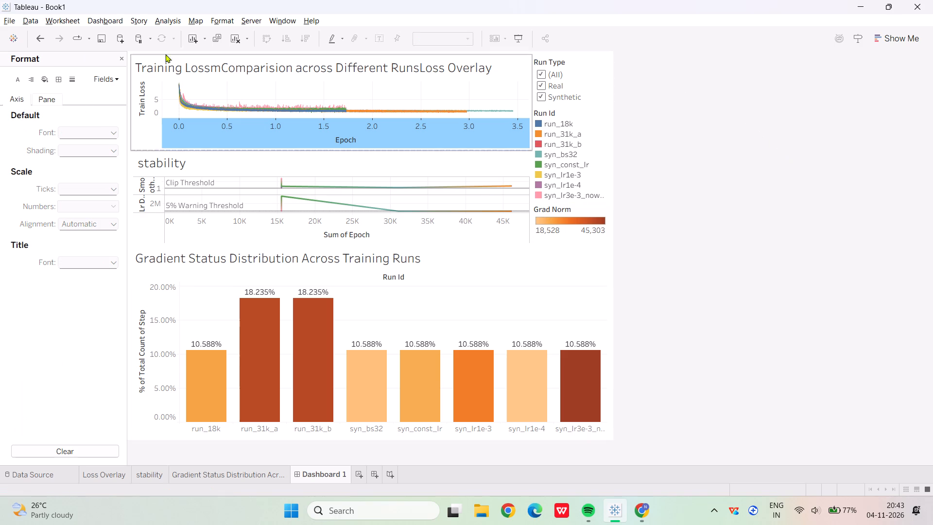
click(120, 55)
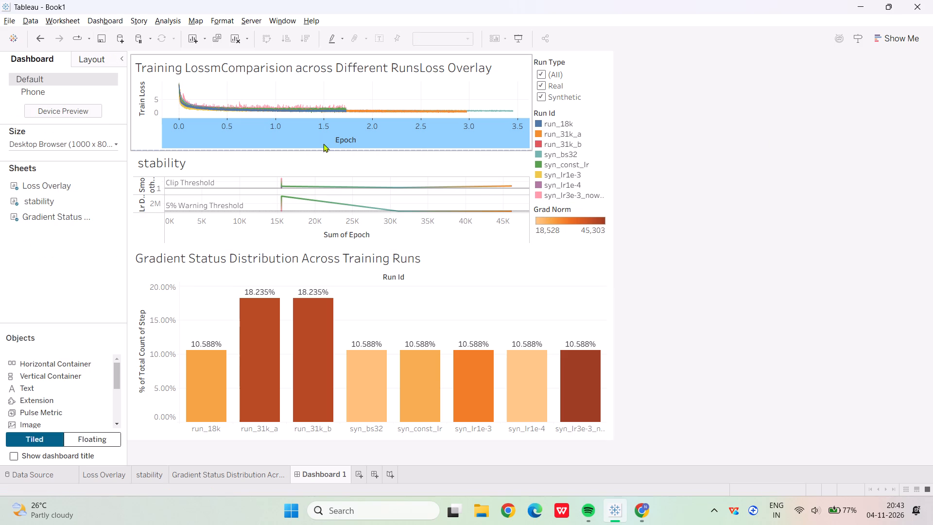
click(336, 145)
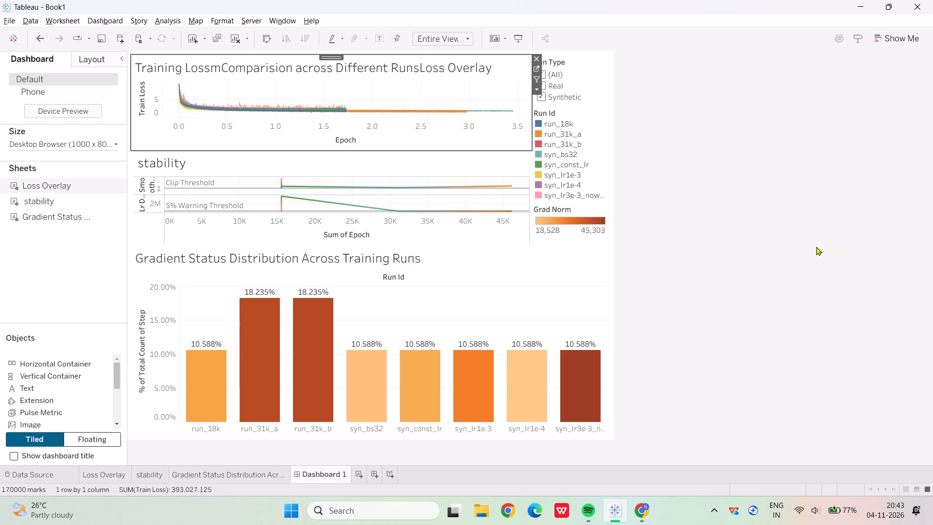
click(539, 77)
click(539, 77)
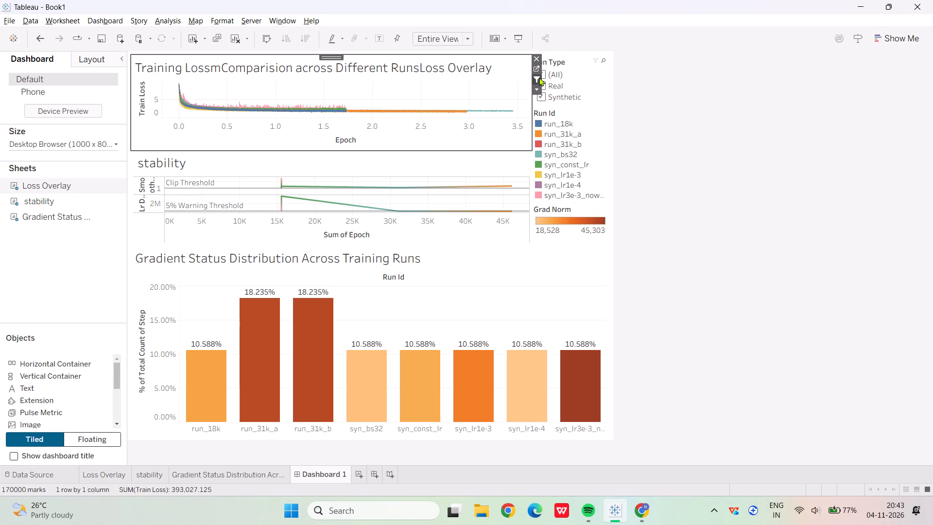
click(538, 86)
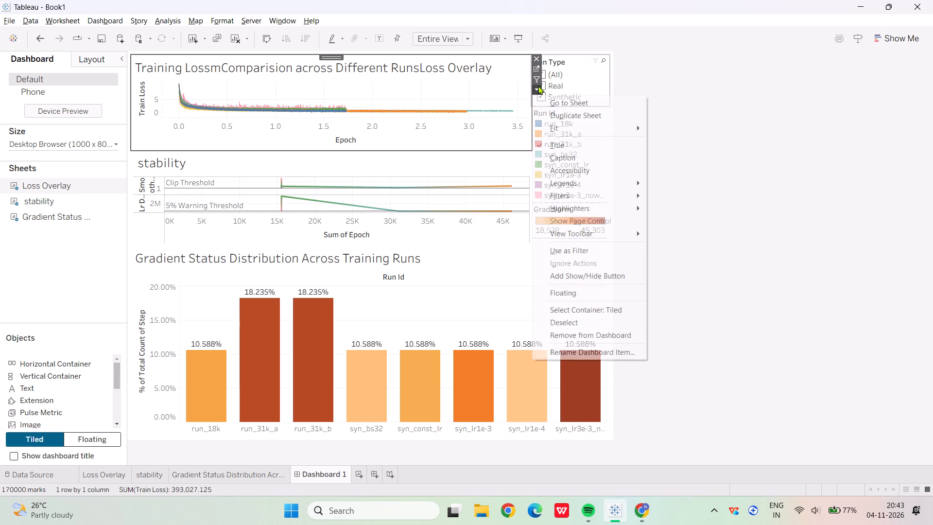
click(599, 201)
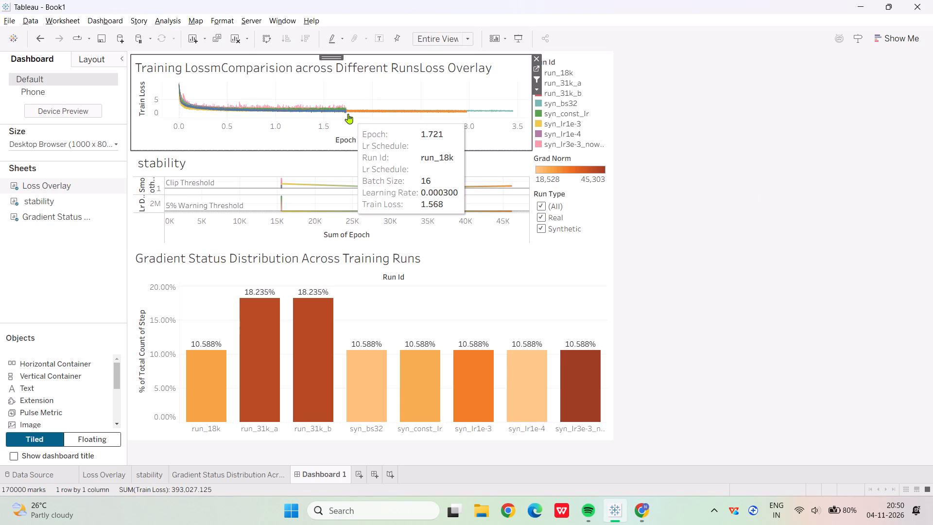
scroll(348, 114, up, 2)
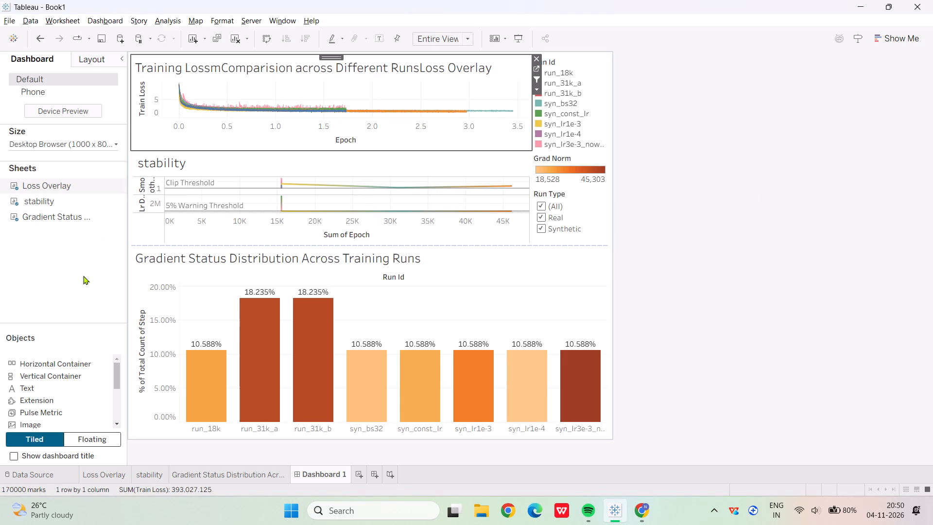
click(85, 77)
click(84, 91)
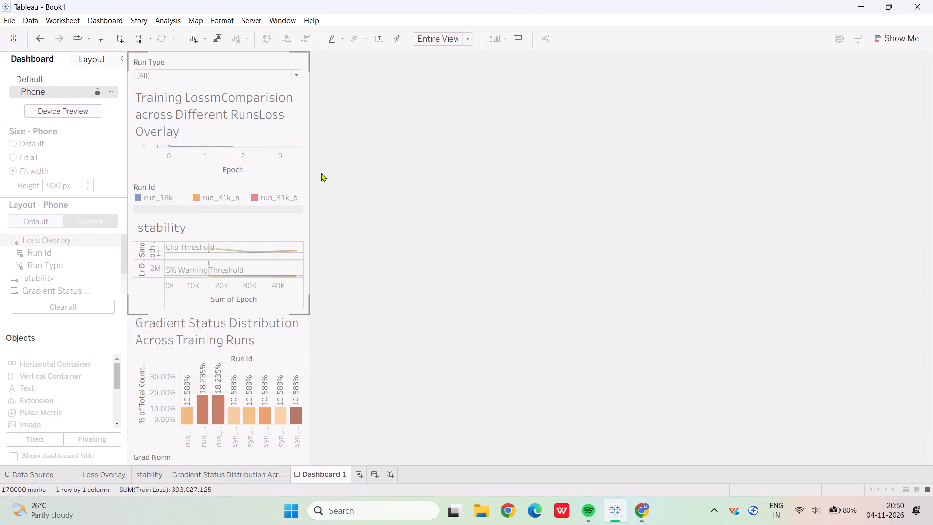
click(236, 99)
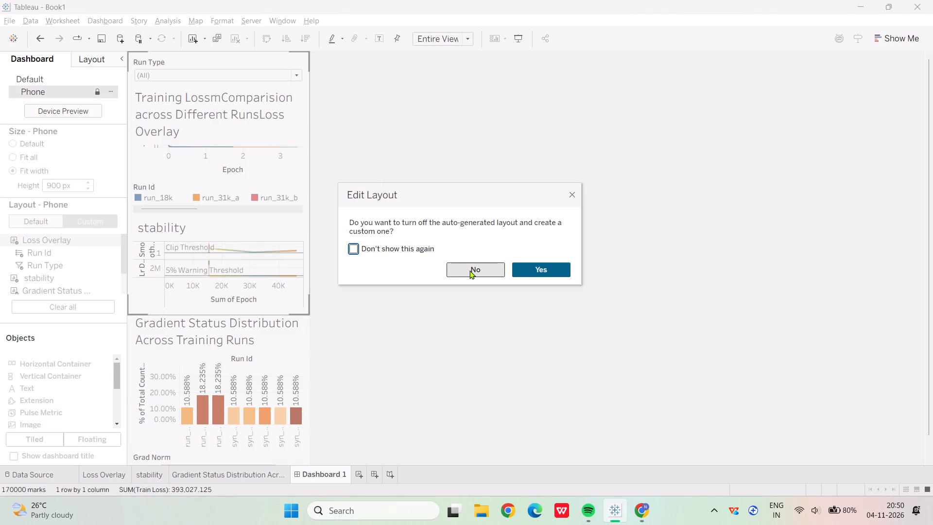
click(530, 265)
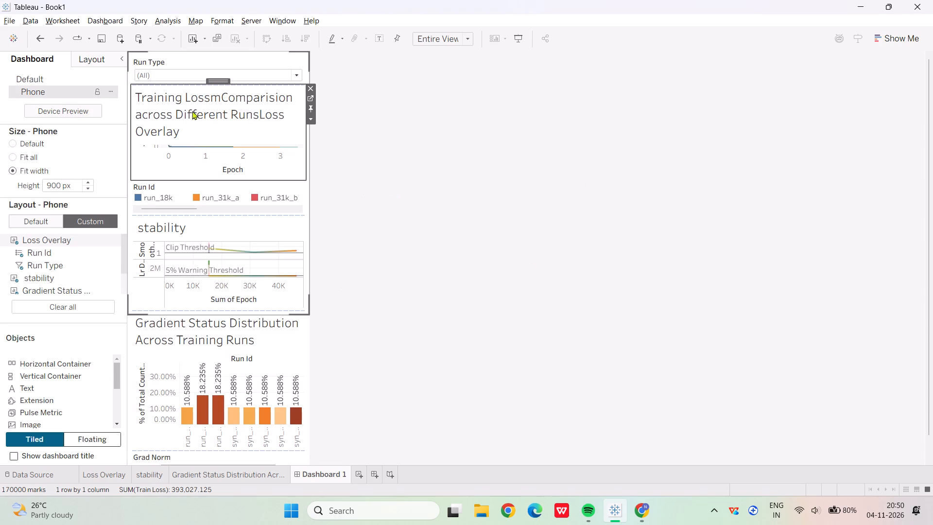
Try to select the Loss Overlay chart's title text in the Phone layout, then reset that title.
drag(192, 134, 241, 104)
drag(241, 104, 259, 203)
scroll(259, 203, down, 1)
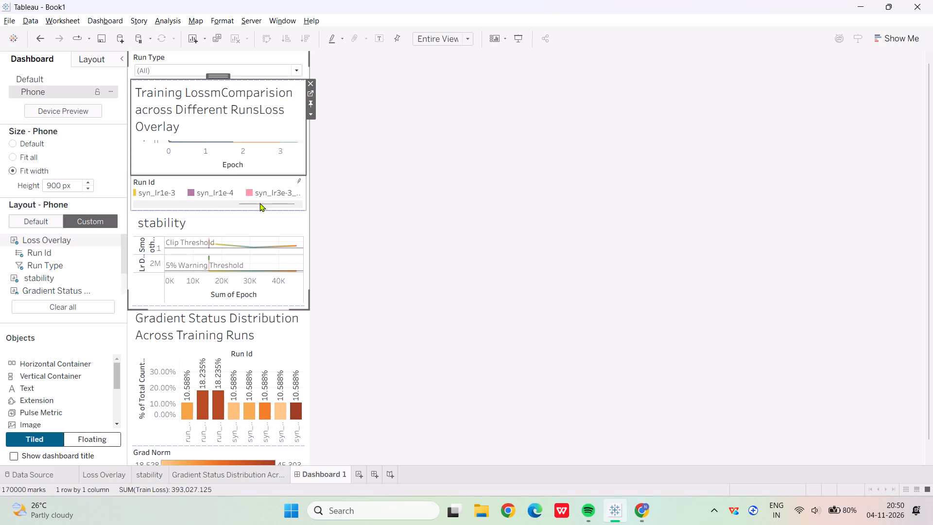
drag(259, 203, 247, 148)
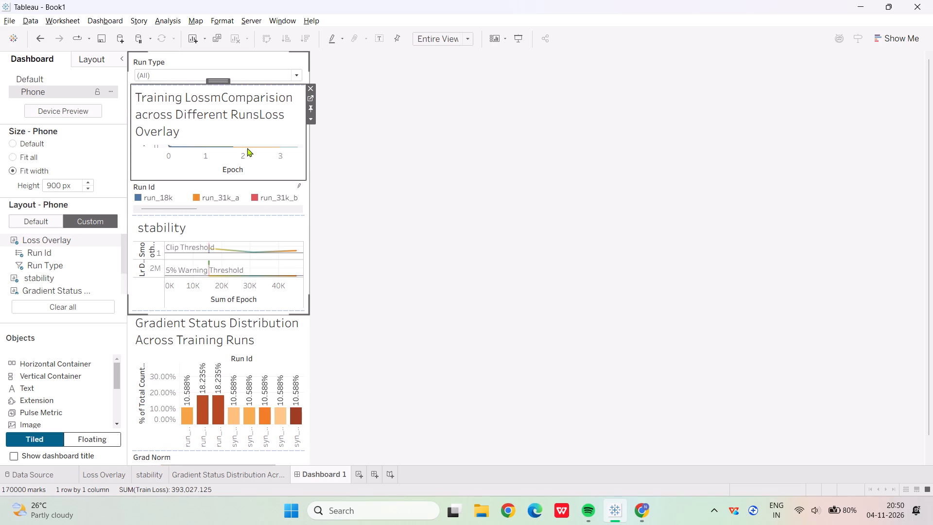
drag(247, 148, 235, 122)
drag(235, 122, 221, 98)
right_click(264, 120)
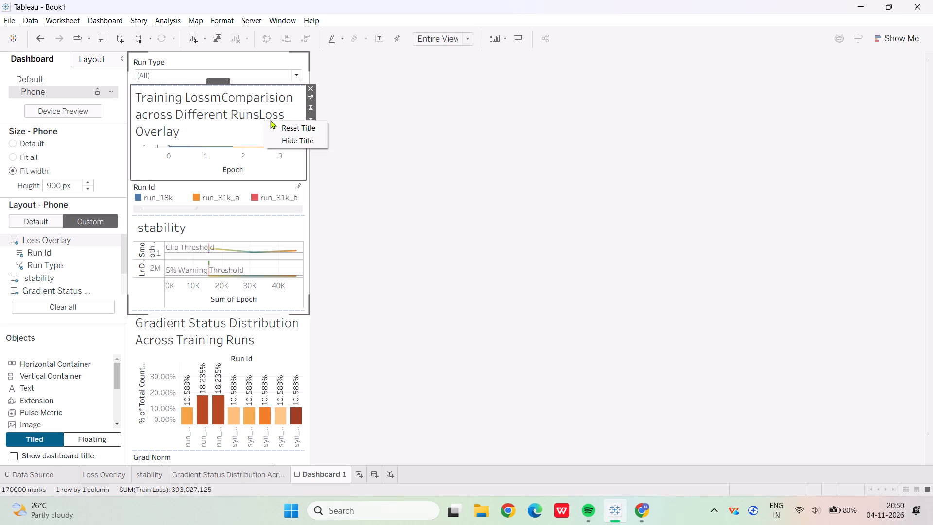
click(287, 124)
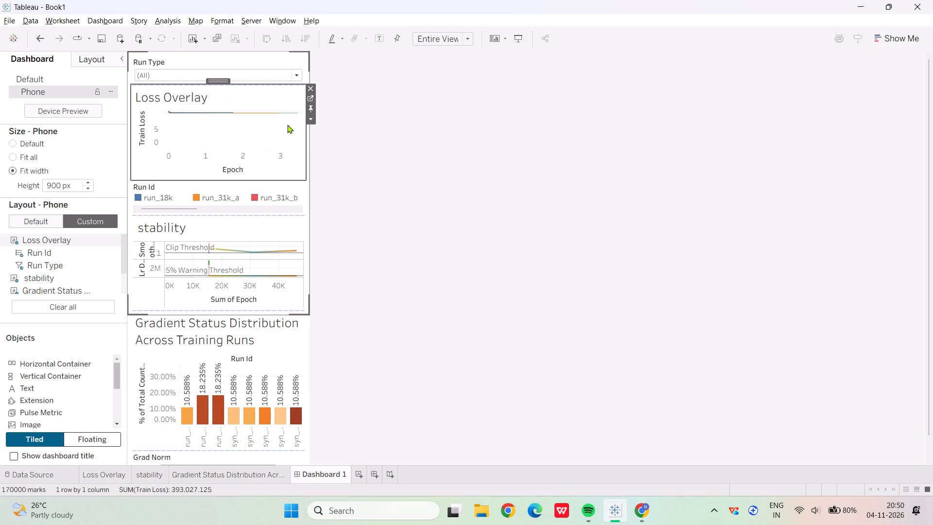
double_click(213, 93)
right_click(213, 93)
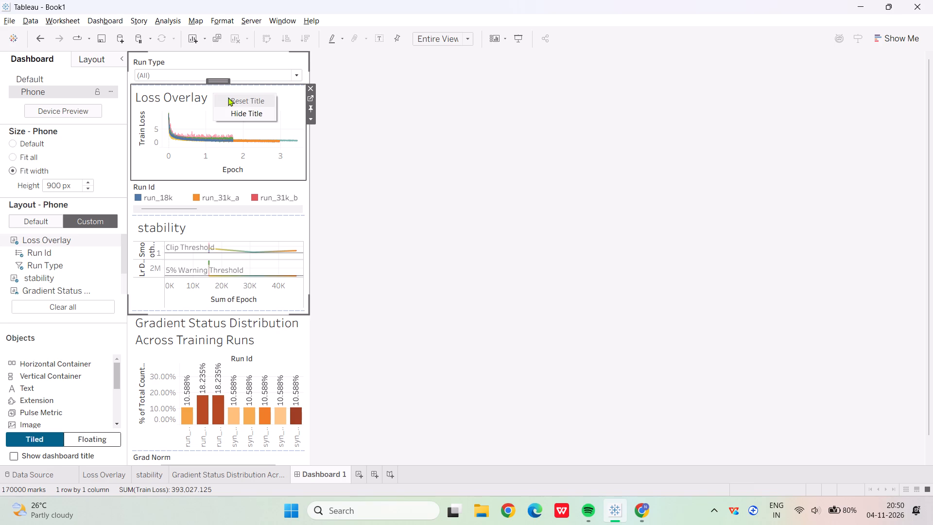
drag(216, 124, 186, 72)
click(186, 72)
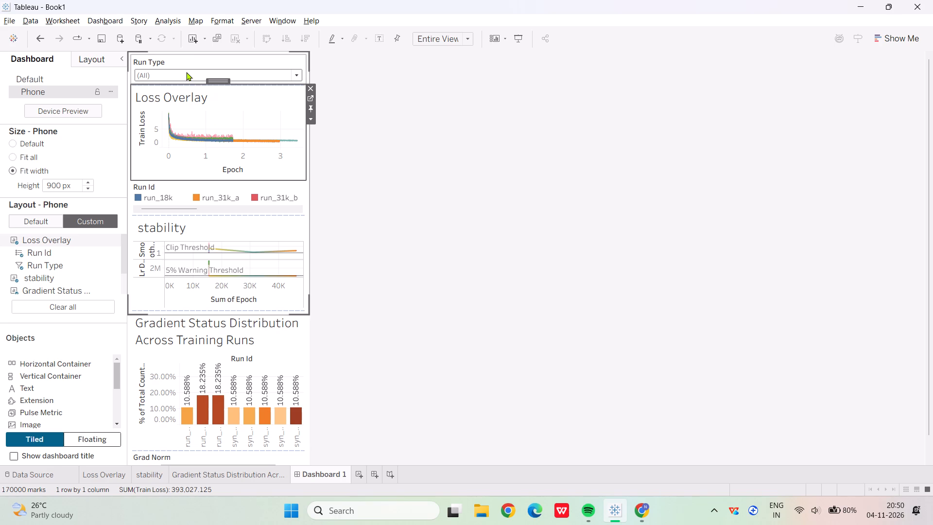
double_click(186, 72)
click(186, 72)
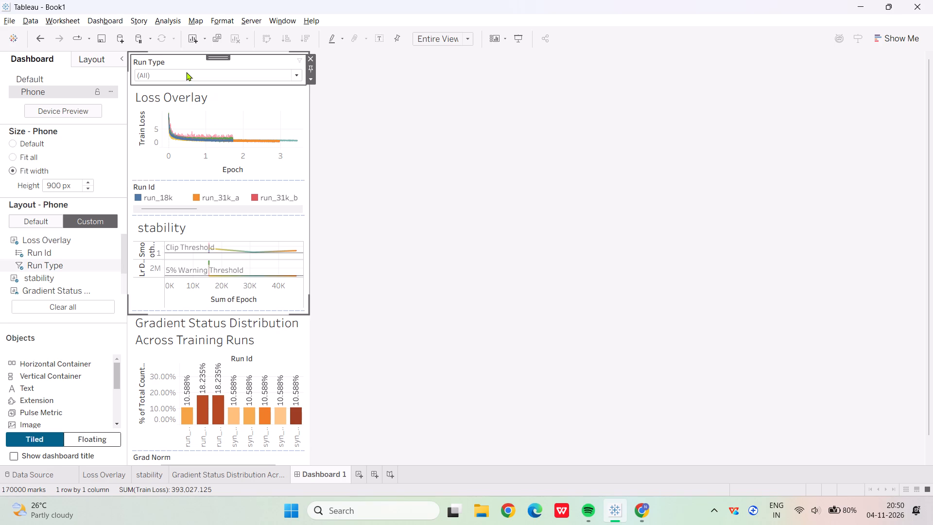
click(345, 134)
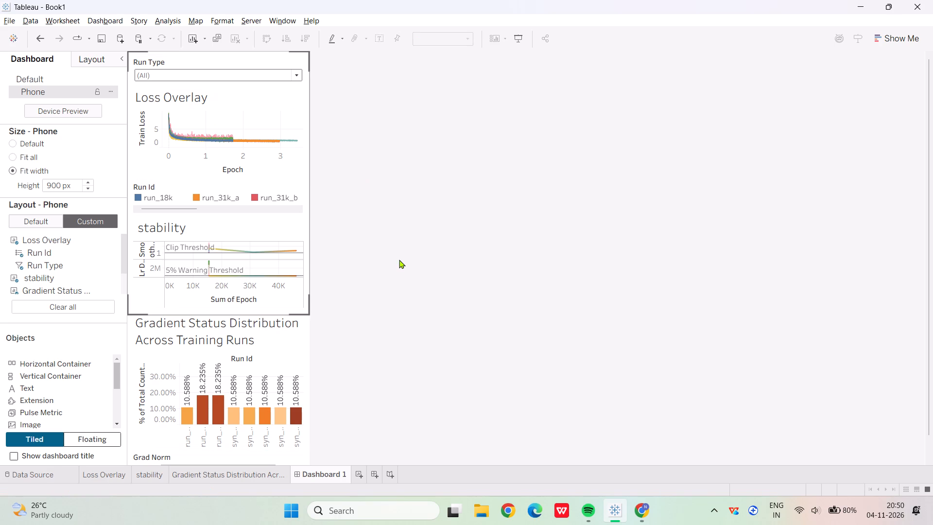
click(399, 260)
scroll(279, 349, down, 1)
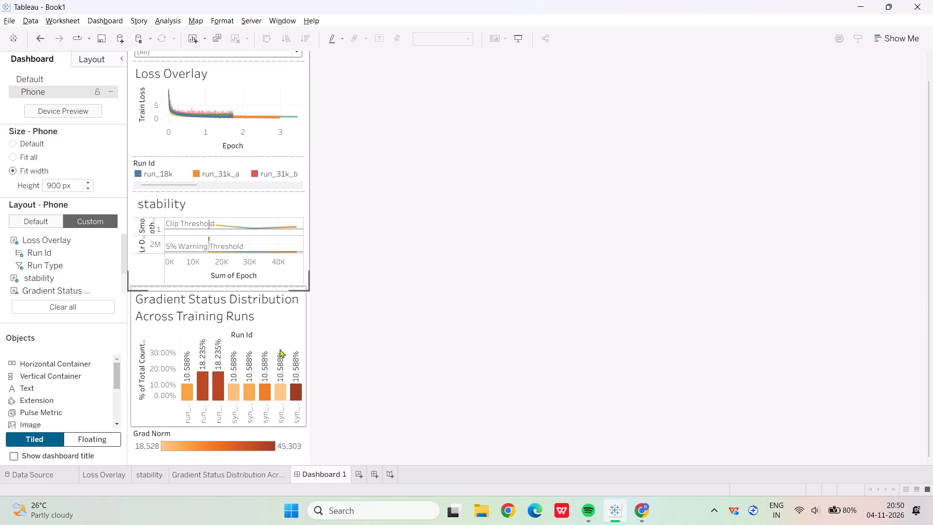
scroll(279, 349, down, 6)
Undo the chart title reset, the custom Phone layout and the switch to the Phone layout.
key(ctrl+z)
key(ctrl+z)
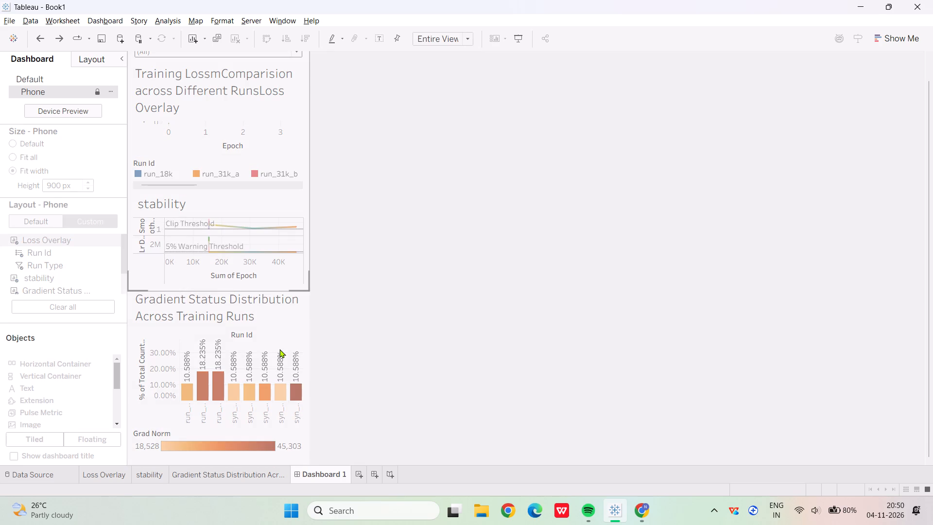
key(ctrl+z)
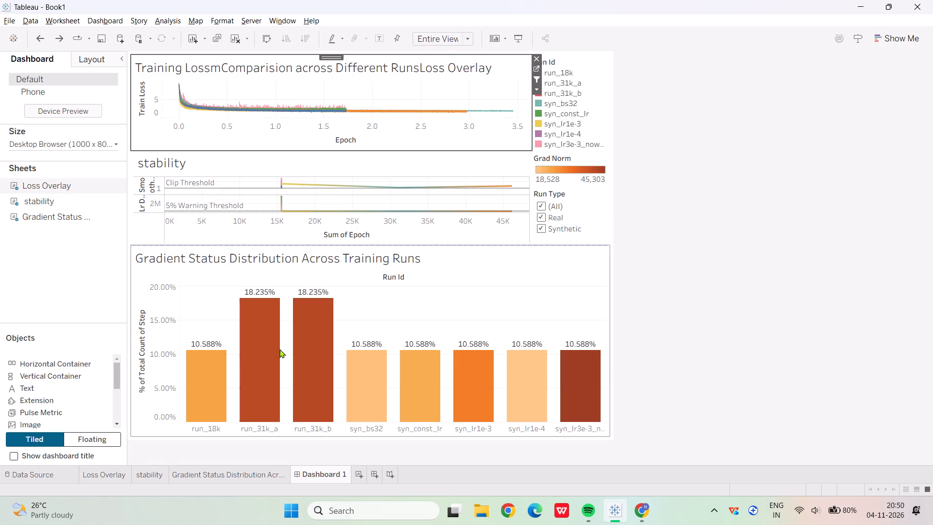
Open the Loss Overlay sheet and replace the stray "m" in its title with a space to read "Training Loss Comparision".
scroll(437, 196, up, 1)
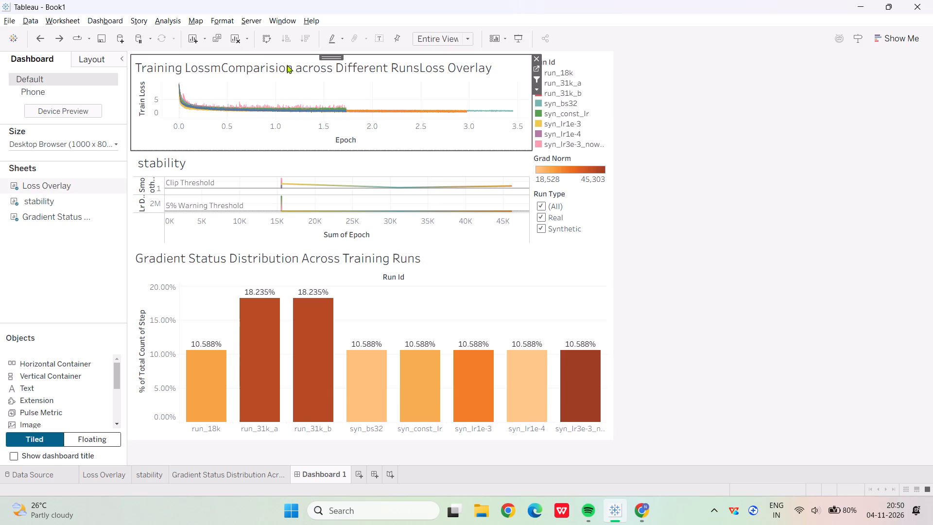
key(alt+Tab)
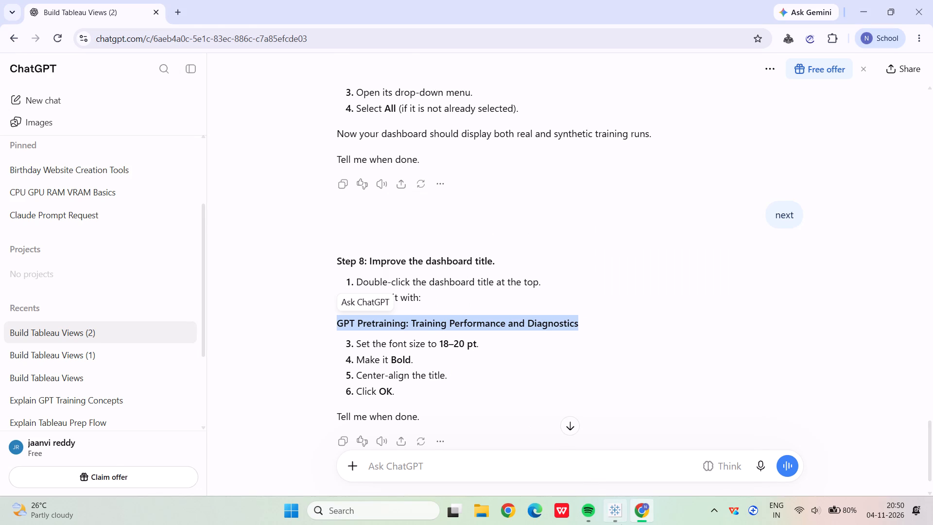
click(621, 524)
click(108, 467)
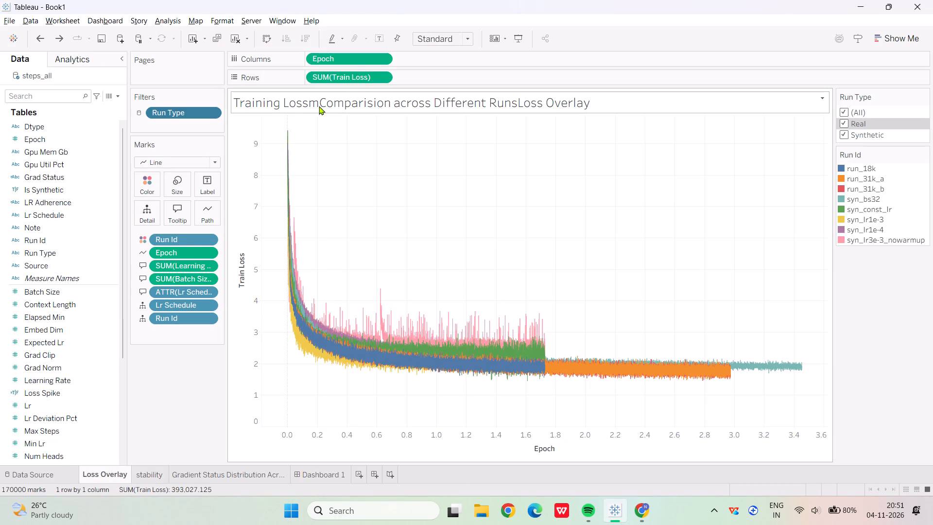
click(821, 104)
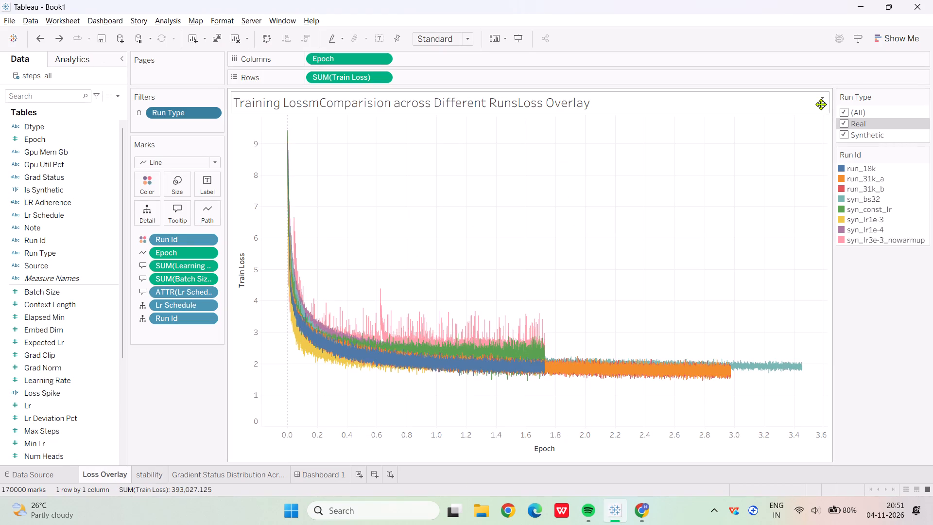
click(821, 104)
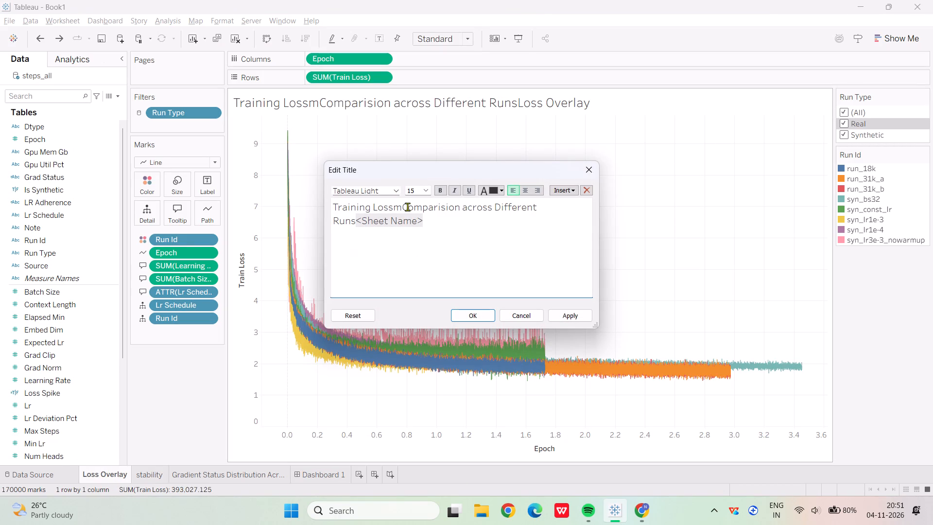
click(401, 207)
key(BackSpace)
key(space)
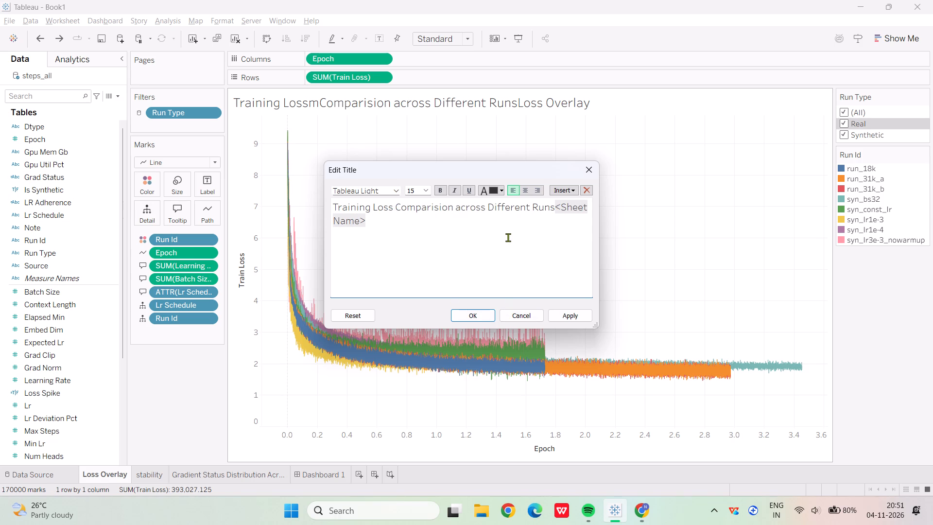
click(477, 319)
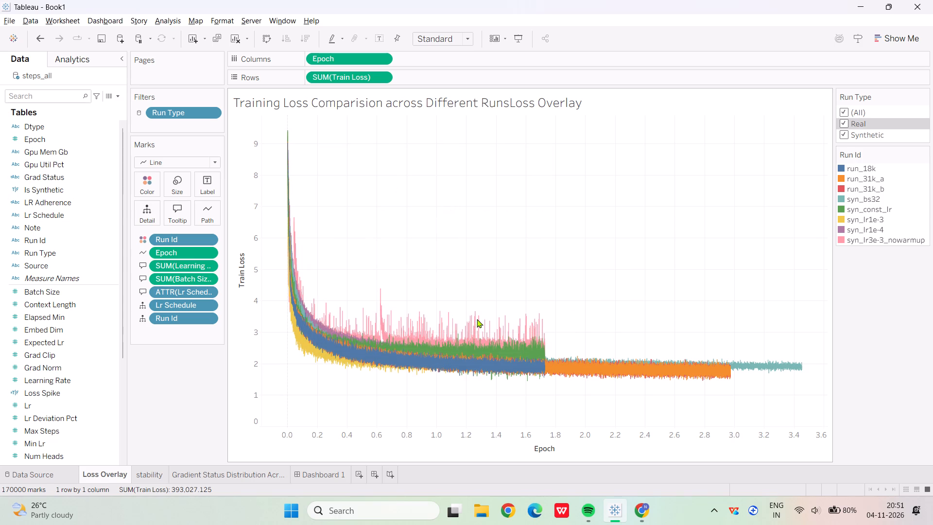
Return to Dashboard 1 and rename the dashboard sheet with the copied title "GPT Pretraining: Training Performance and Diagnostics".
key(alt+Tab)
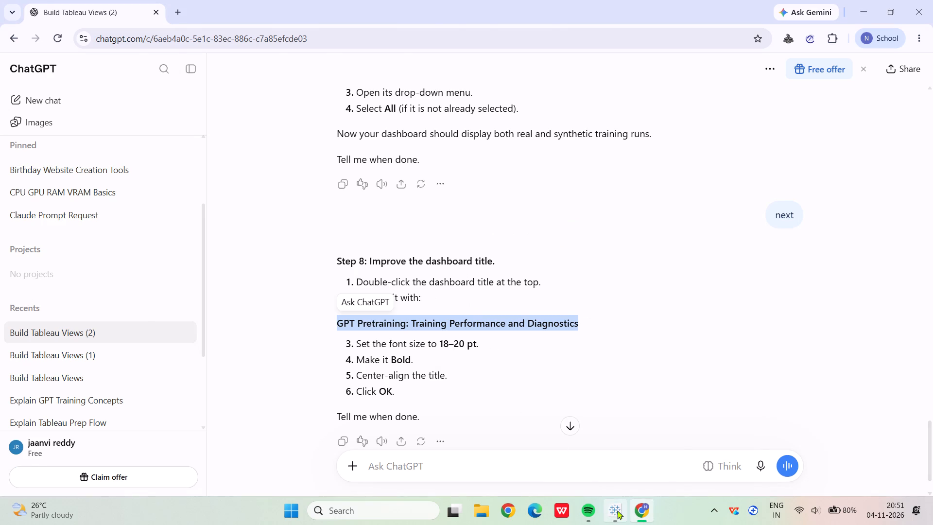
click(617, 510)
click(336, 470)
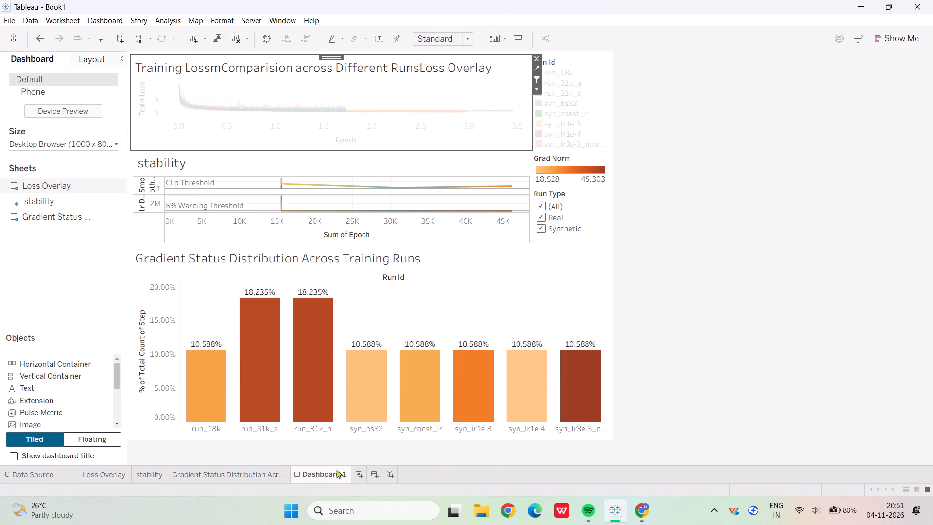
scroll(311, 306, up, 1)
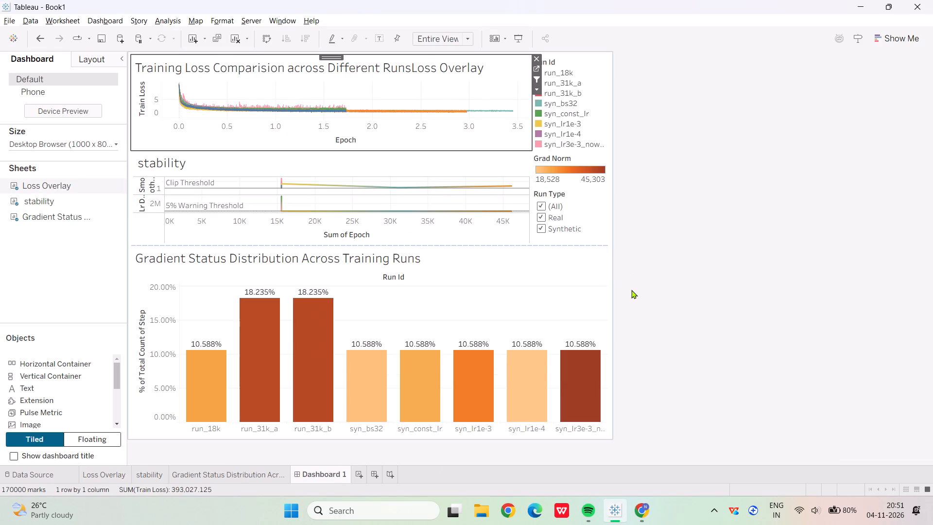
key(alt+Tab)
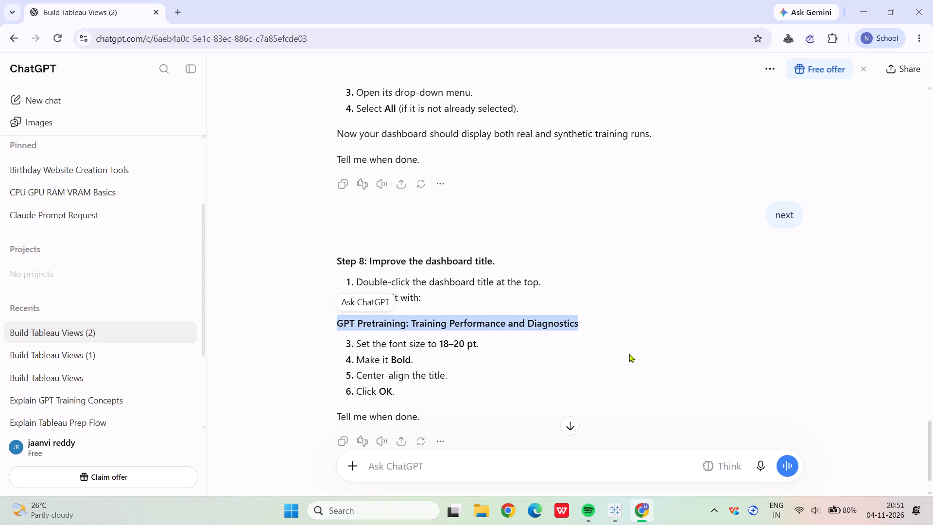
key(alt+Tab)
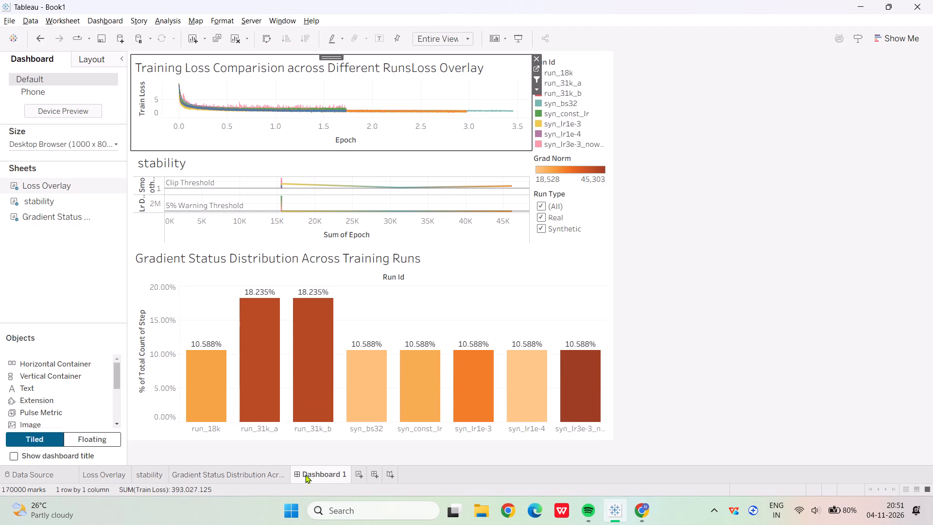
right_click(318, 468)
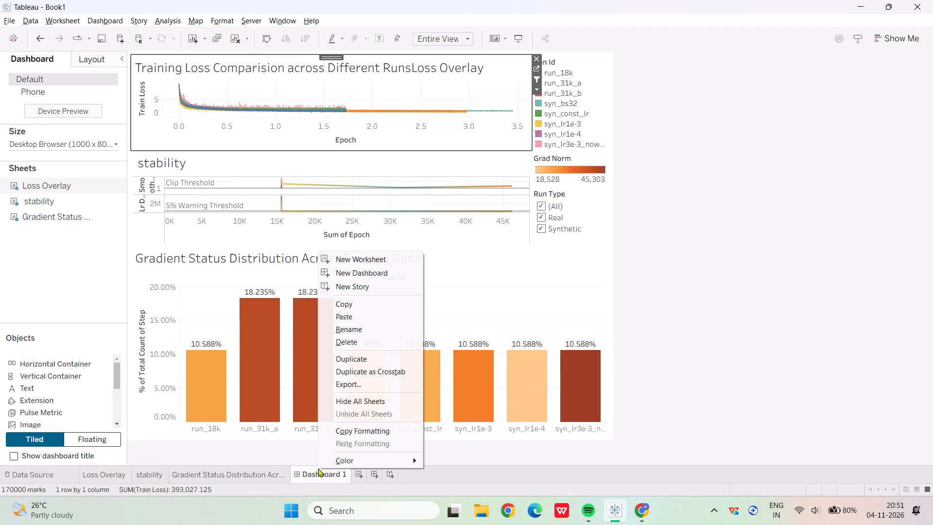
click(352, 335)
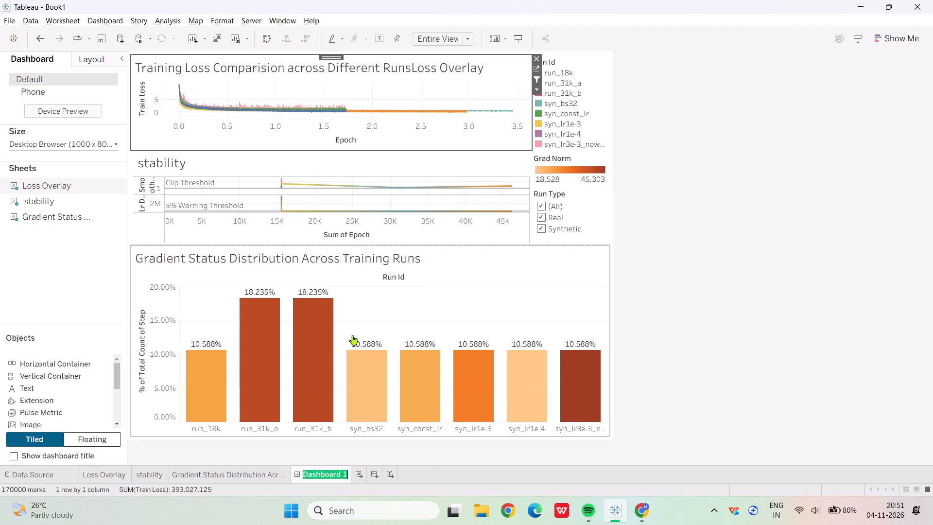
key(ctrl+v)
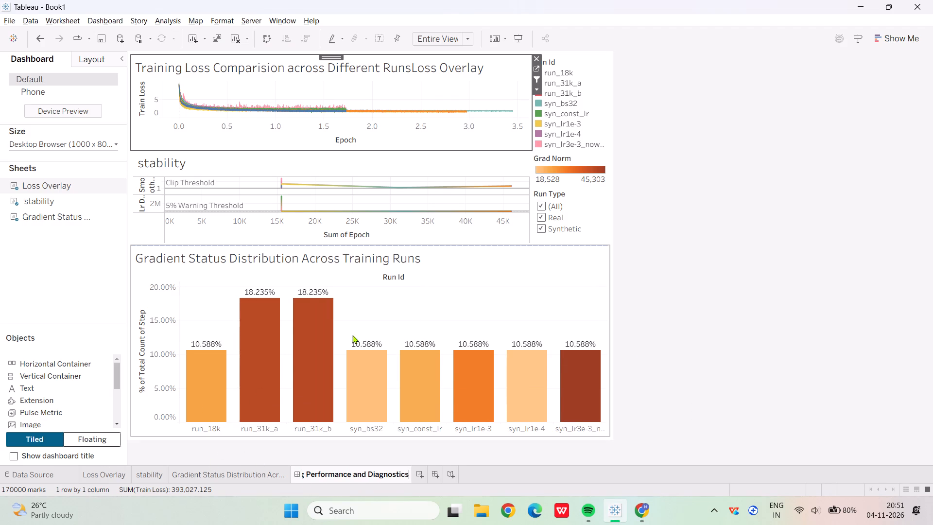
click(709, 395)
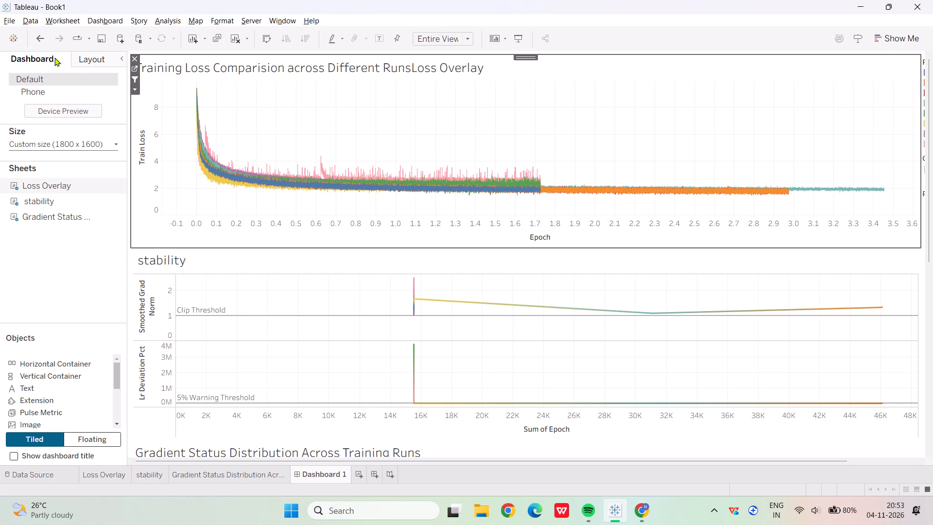
click(54, 58)
click(69, 107)
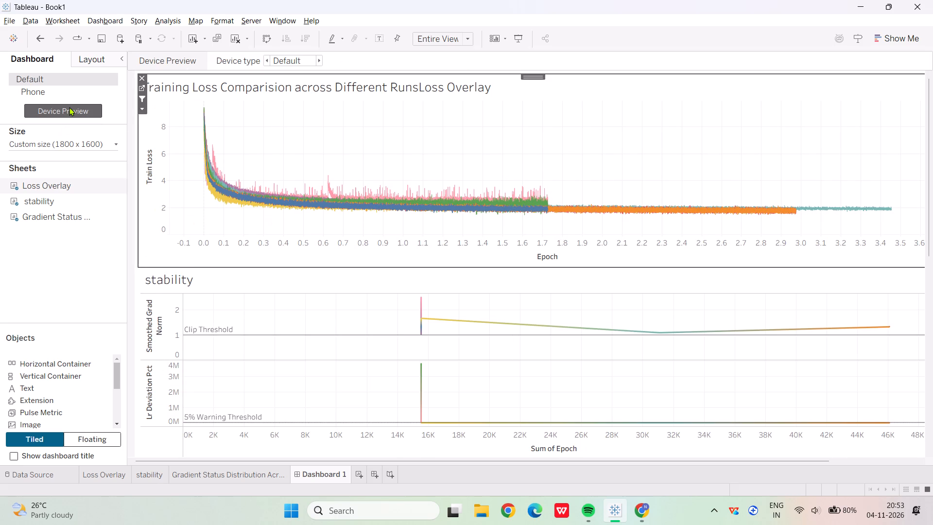
click(69, 107)
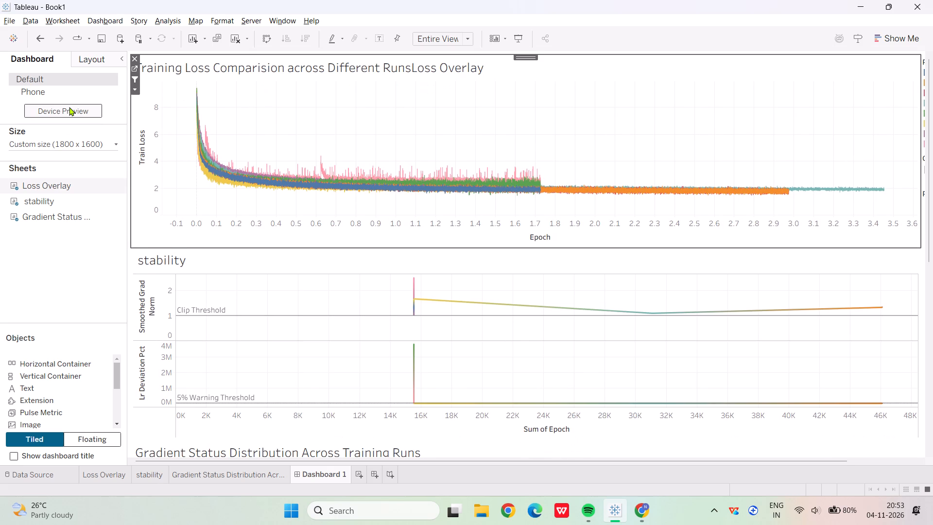
click(69, 107)
click(69, 107)
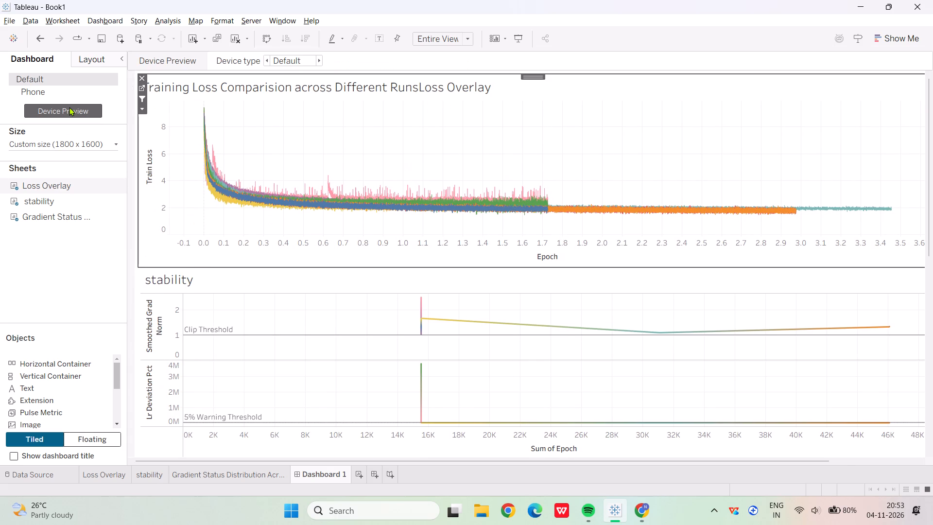
click(69, 107)
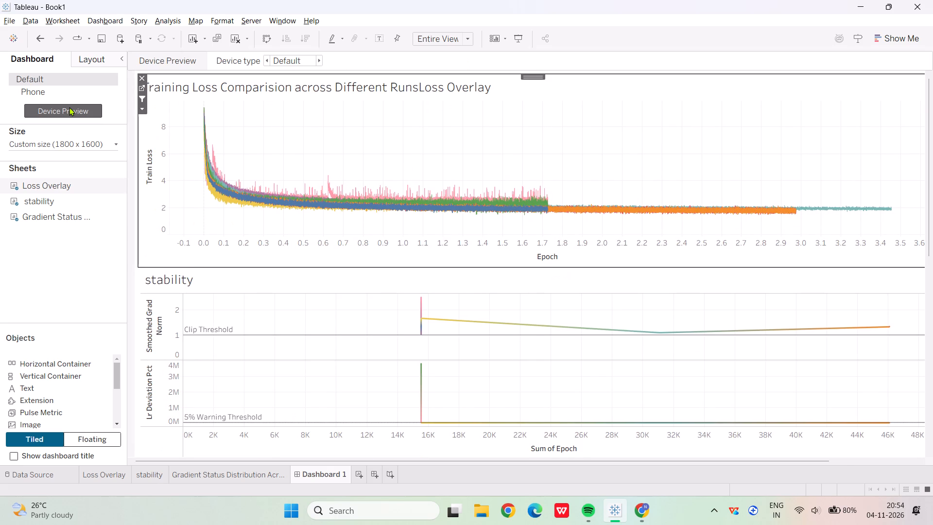
click(69, 107)
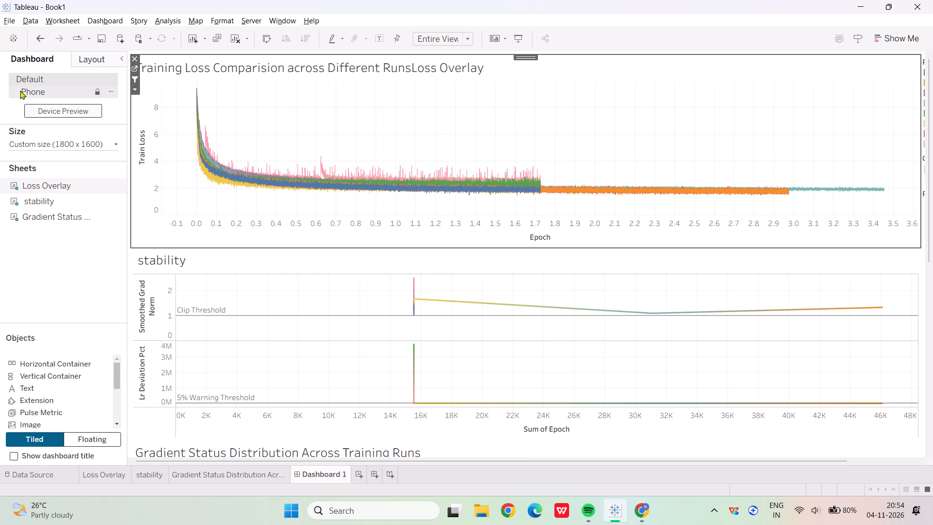
double_click(18, 58)
drag(18, 58, 56, 66)
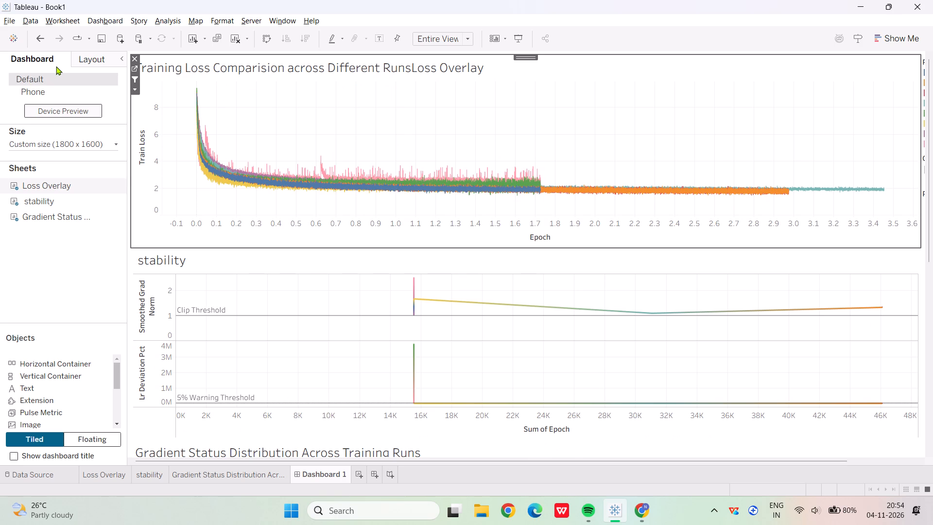
drag(56, 66, 56, 74)
click(56, 74)
double_click(62, 59)
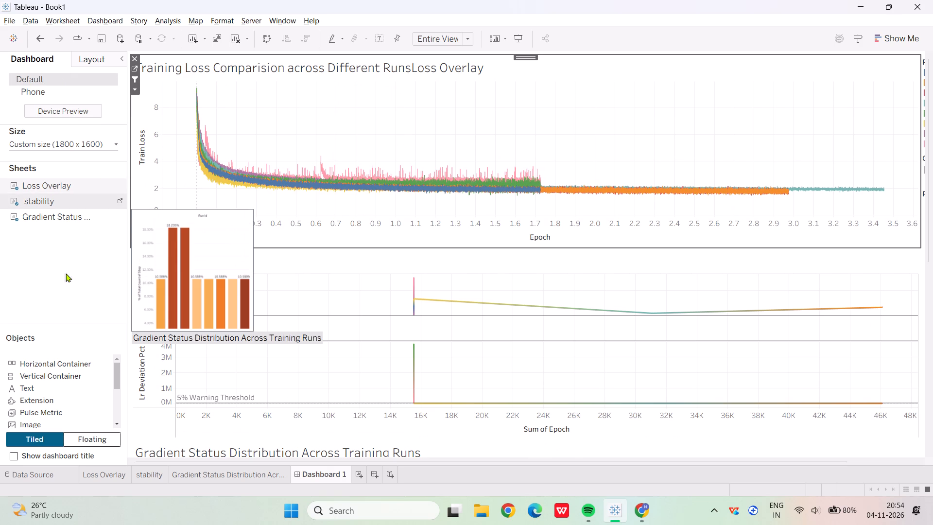
scroll(60, 282, down, 1)
scroll(60, 282, up, 1)
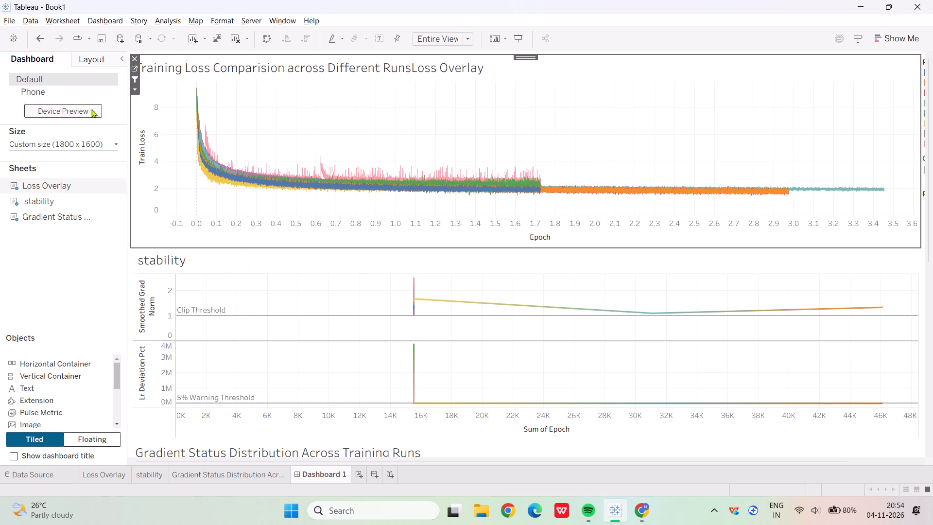
Hide the title of the Loss Overlay chart on Dashboard 1.
double_click(89, 51)
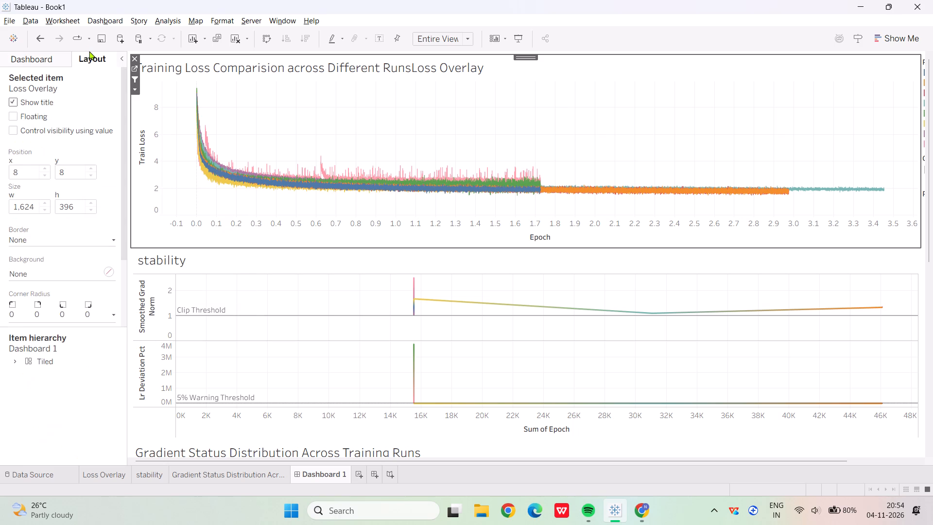
click(12, 100)
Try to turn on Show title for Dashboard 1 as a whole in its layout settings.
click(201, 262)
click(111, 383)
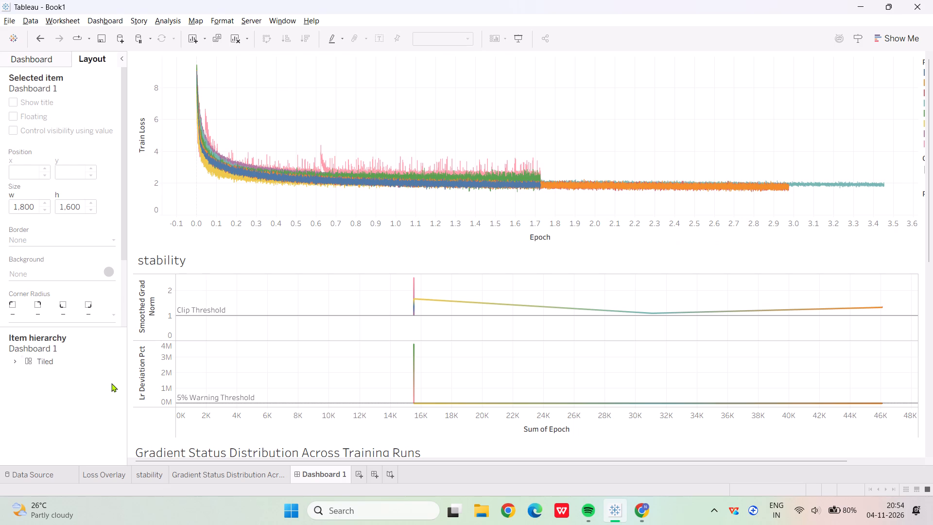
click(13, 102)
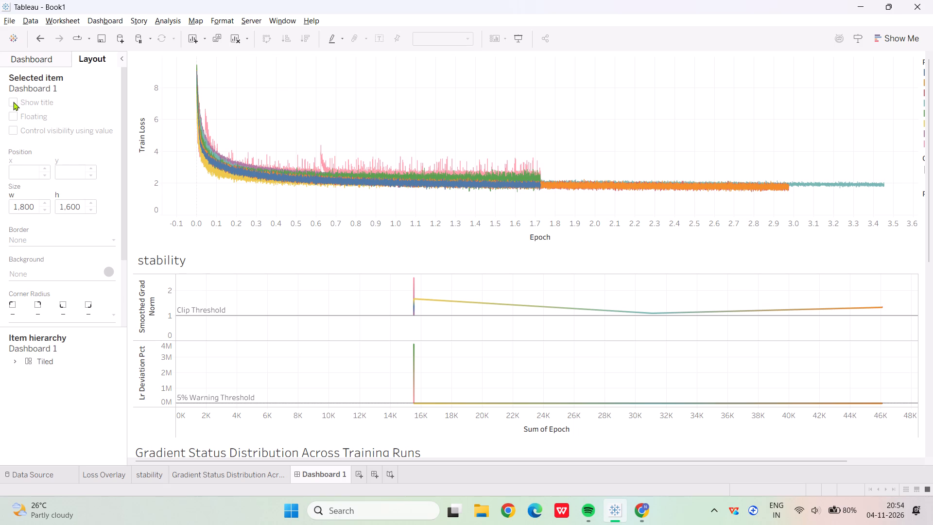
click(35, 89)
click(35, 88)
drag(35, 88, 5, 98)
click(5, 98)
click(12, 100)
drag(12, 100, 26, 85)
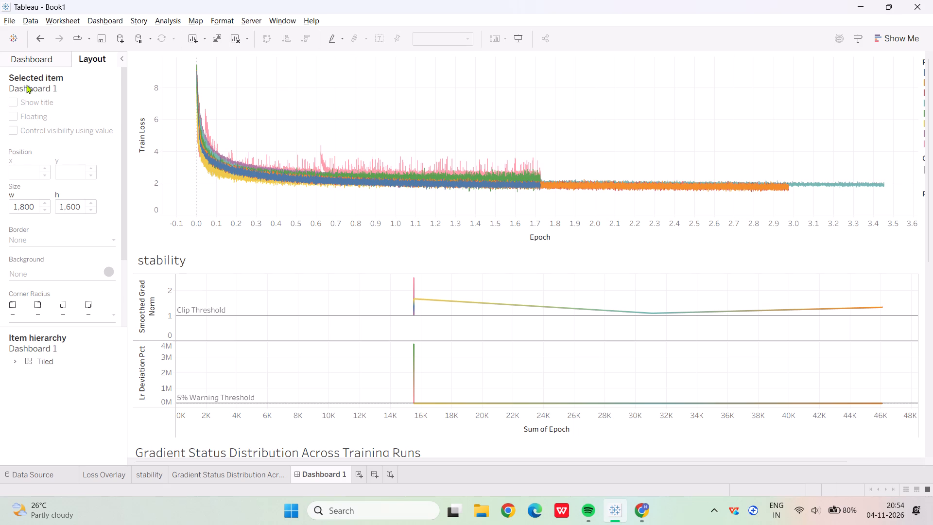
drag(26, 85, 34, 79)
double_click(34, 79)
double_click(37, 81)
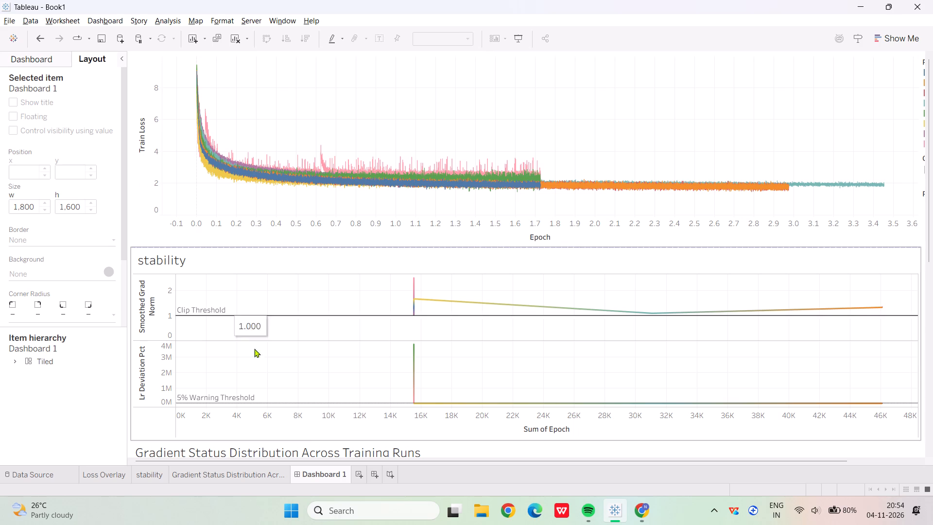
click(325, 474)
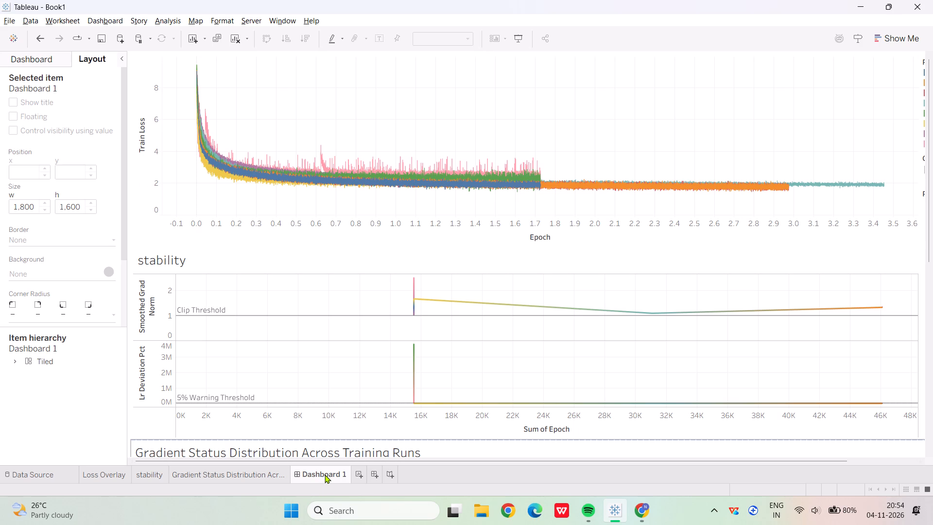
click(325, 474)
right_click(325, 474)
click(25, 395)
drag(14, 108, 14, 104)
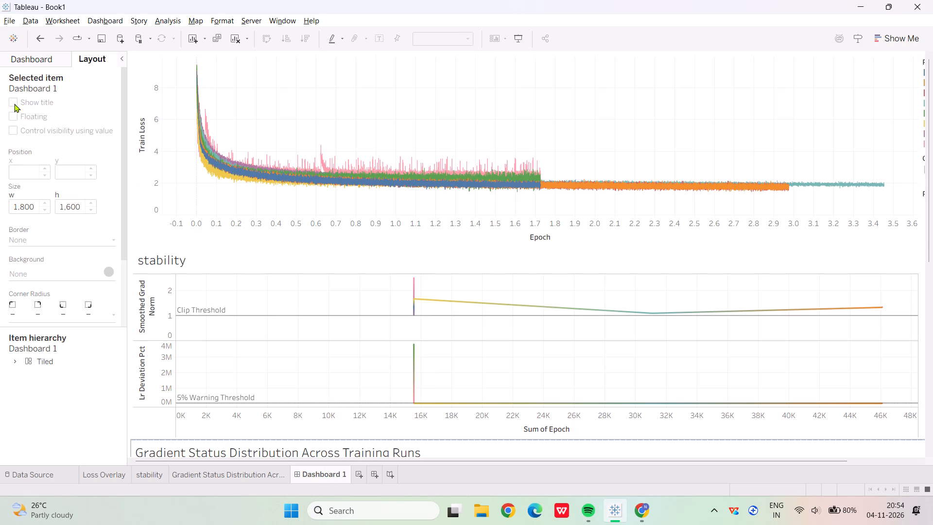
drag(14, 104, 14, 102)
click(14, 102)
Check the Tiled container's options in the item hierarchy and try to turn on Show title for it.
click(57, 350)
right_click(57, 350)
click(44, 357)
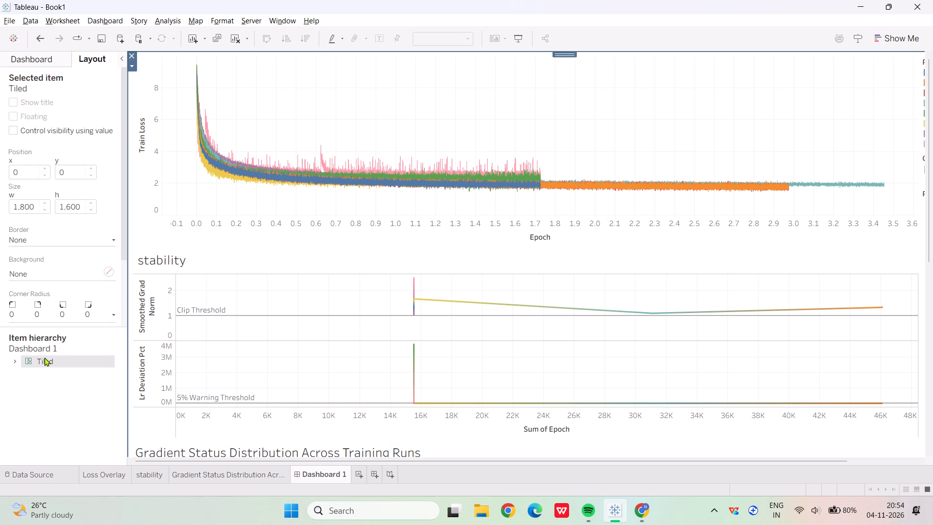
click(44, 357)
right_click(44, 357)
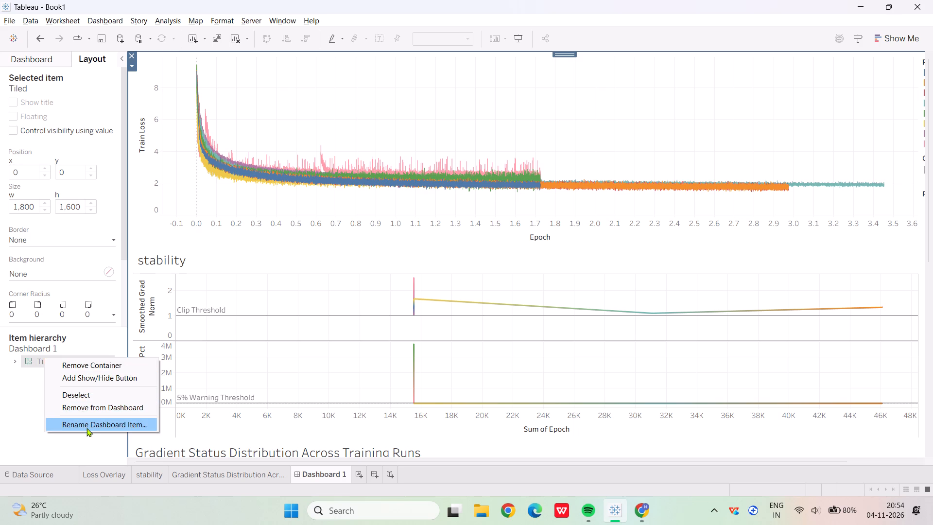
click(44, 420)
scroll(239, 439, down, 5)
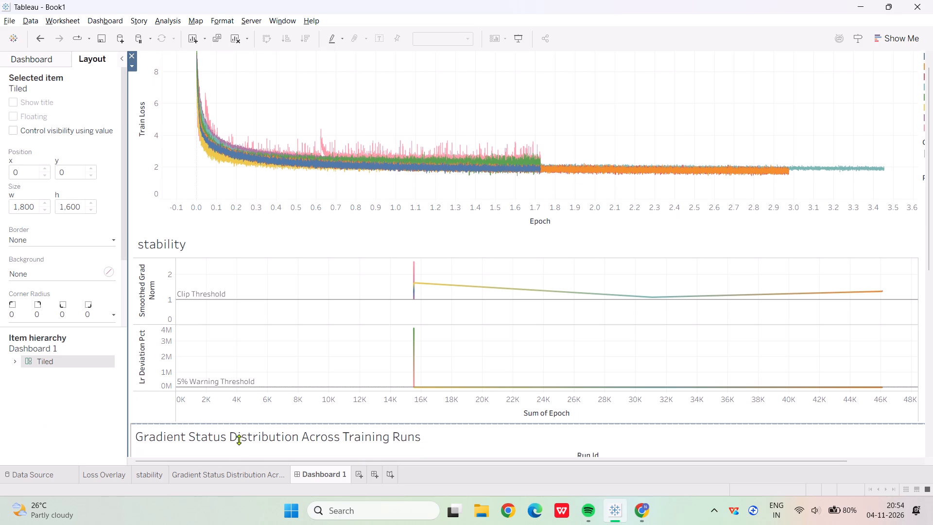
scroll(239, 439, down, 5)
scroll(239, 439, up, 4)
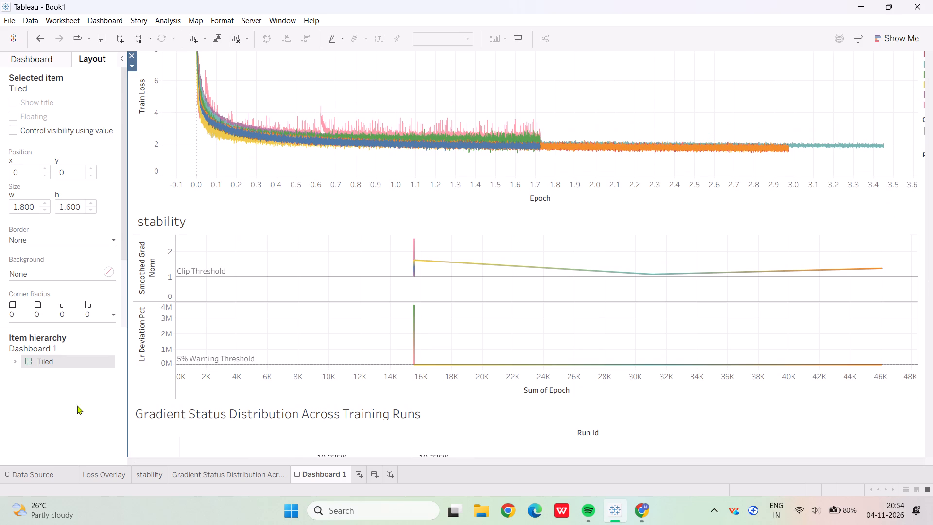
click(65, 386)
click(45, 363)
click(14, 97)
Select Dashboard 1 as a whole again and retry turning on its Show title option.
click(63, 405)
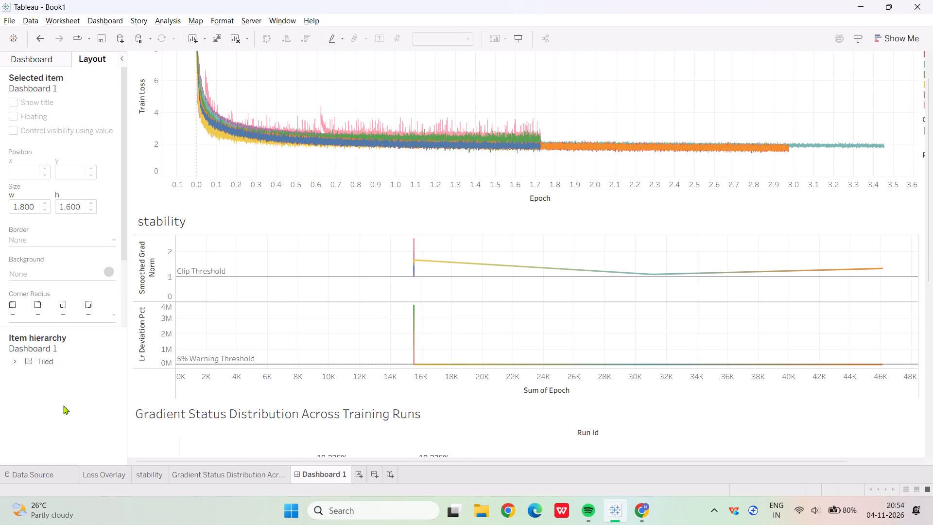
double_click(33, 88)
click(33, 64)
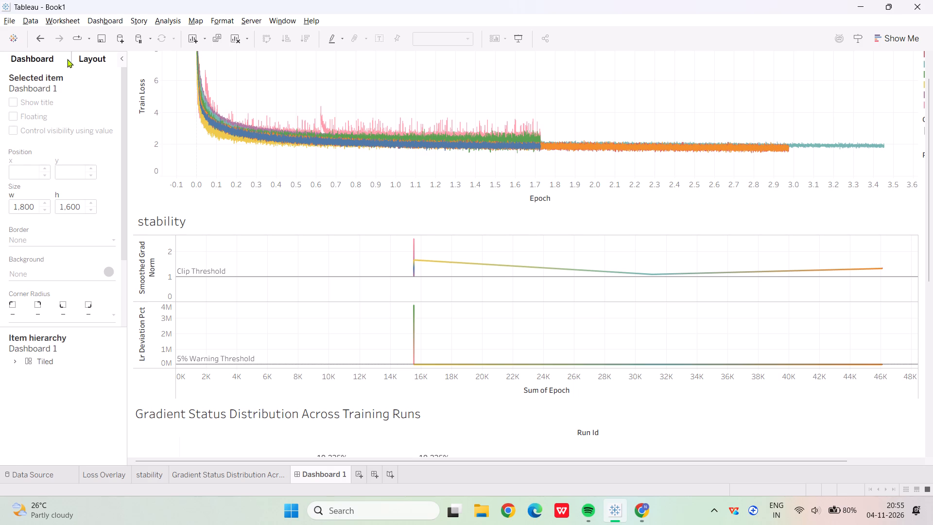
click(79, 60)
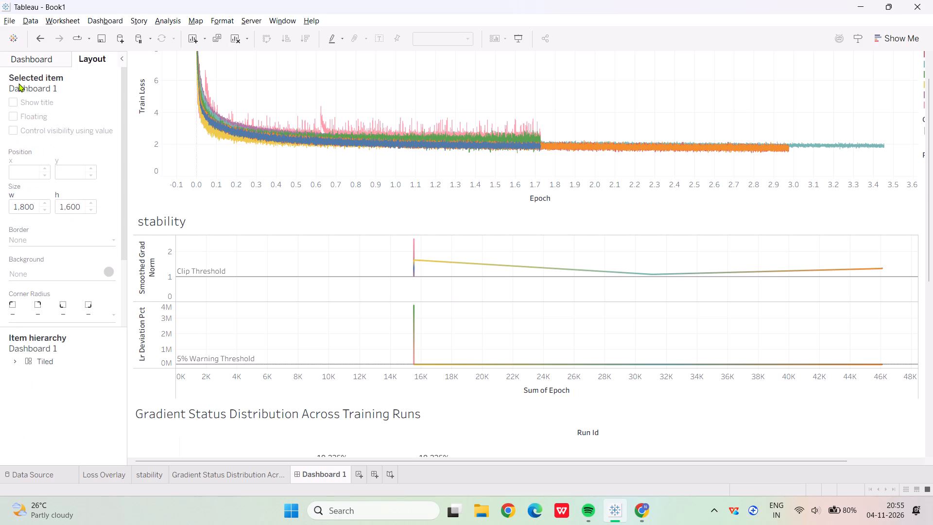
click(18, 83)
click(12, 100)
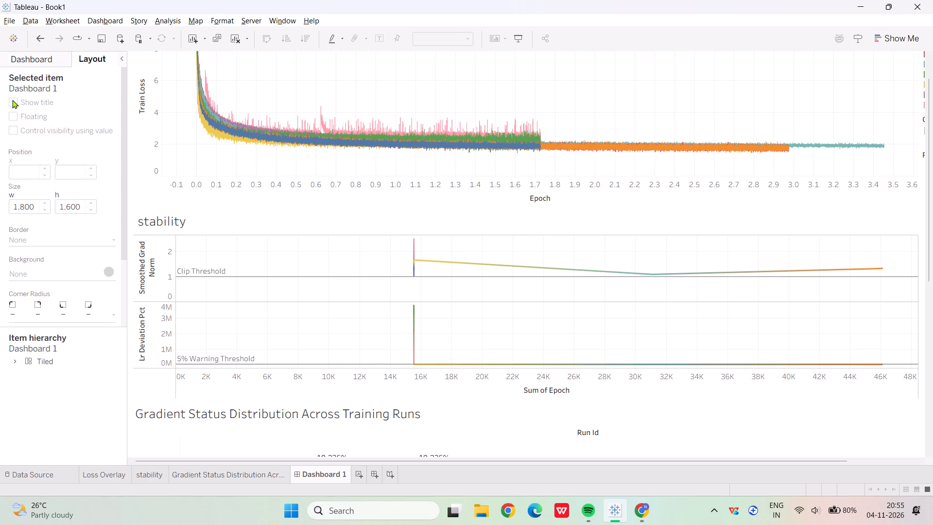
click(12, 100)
key(alt+Tab)
click(397, 471)
text(show titilr)
key(BackSpace)
text(e)
key(space)
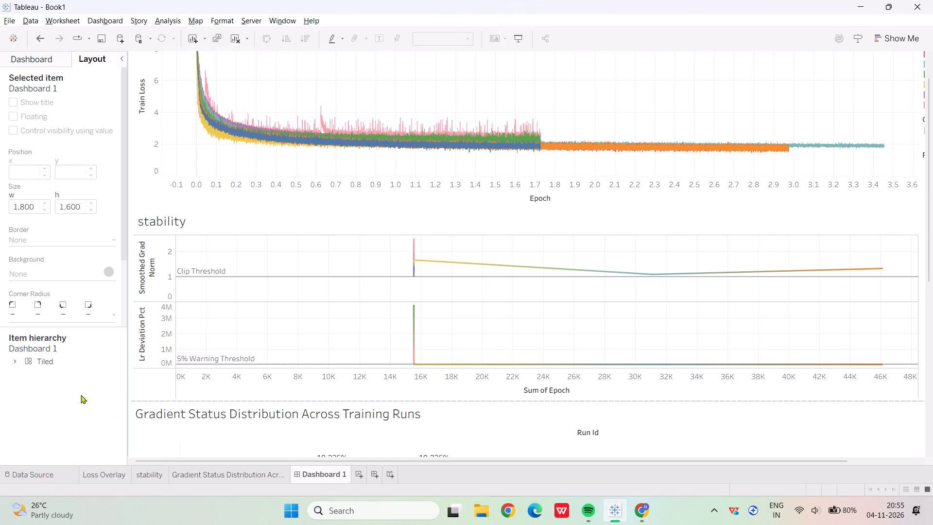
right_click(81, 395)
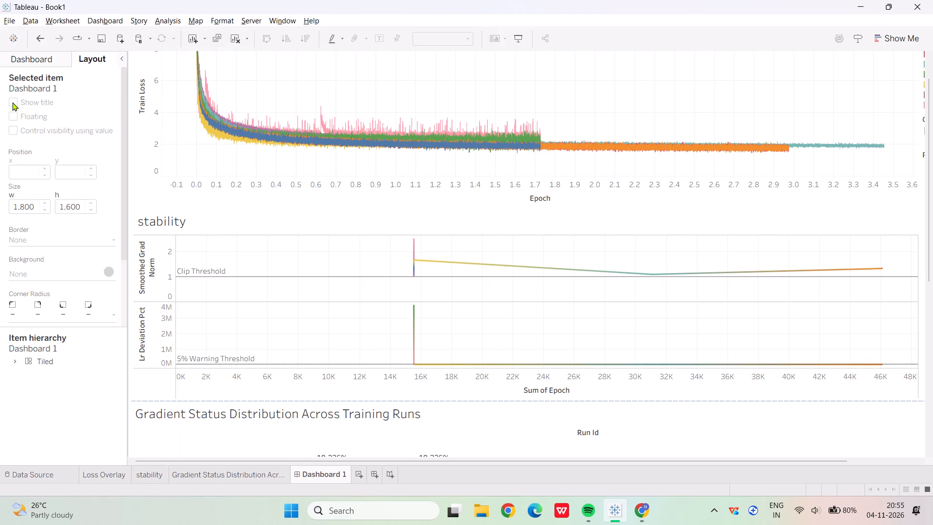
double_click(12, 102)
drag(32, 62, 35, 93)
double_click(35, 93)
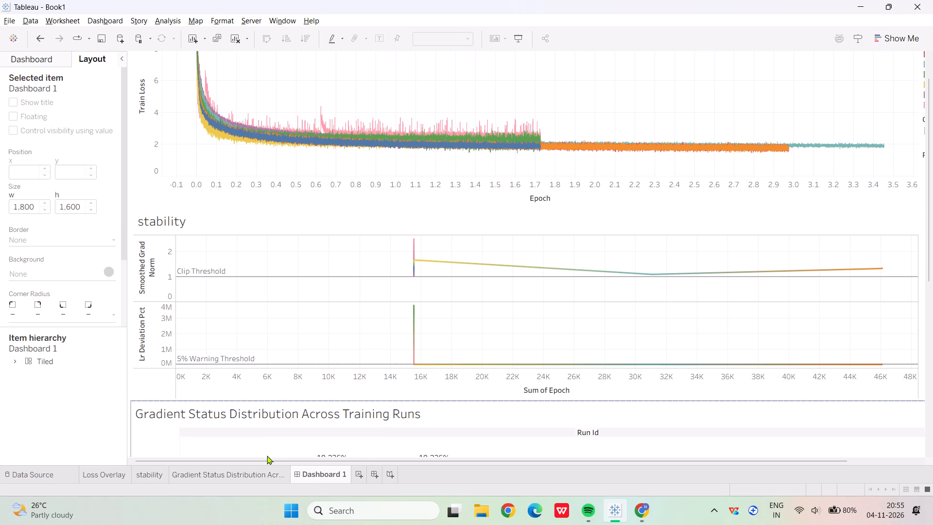
Rename Dashboard 1 as "GPT Pretraining: Training Performance and Diagnostics".
click(307, 477)
click(321, 475)
right_click(321, 475)
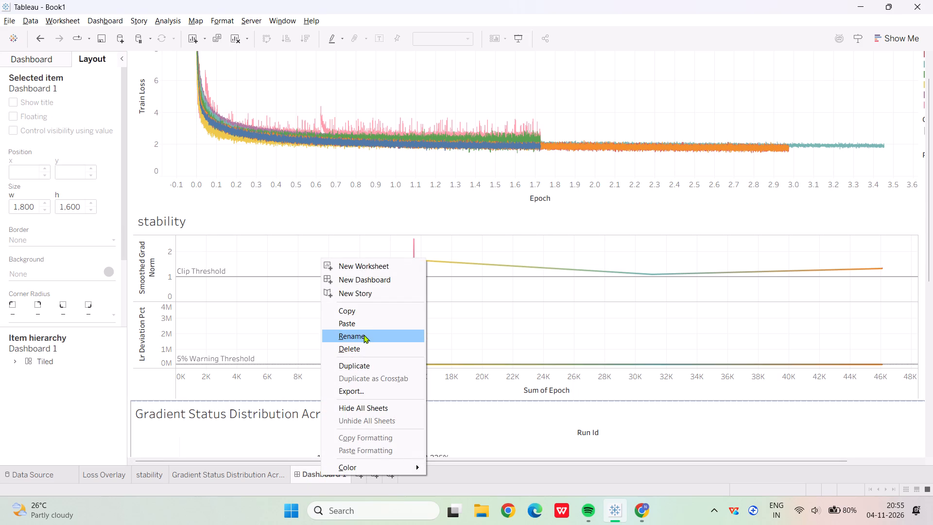
click(363, 334)
key(ctrl+v)
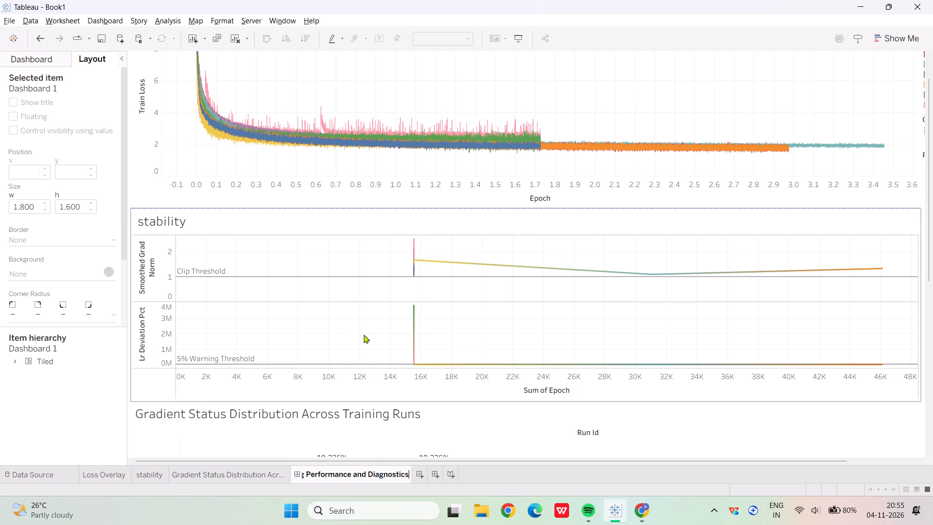
click(82, 425)
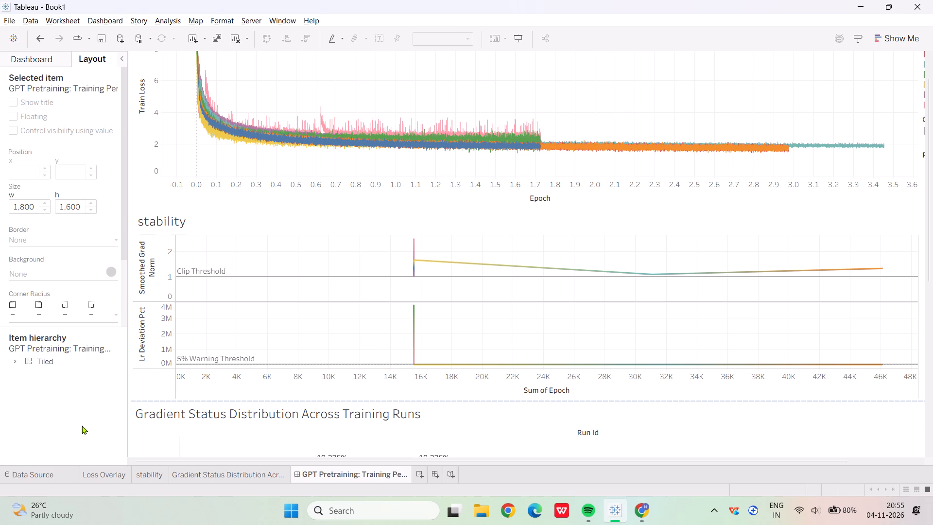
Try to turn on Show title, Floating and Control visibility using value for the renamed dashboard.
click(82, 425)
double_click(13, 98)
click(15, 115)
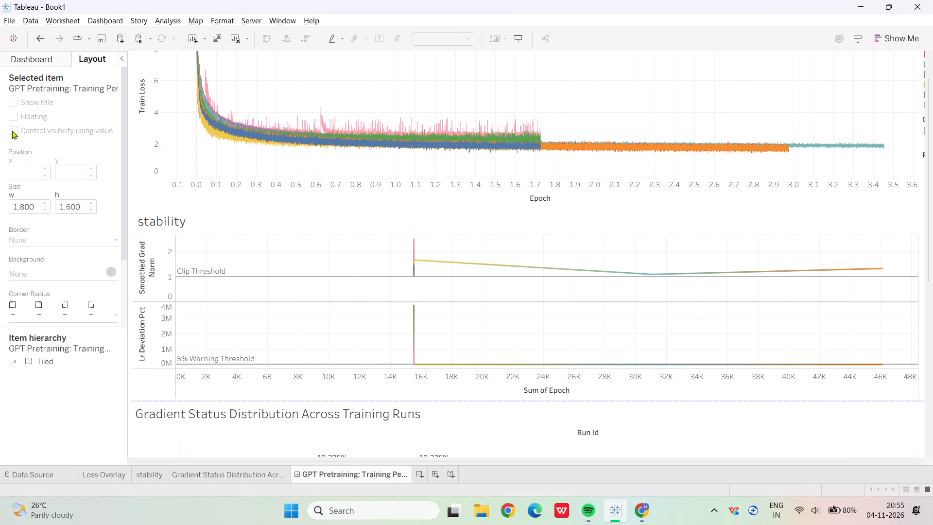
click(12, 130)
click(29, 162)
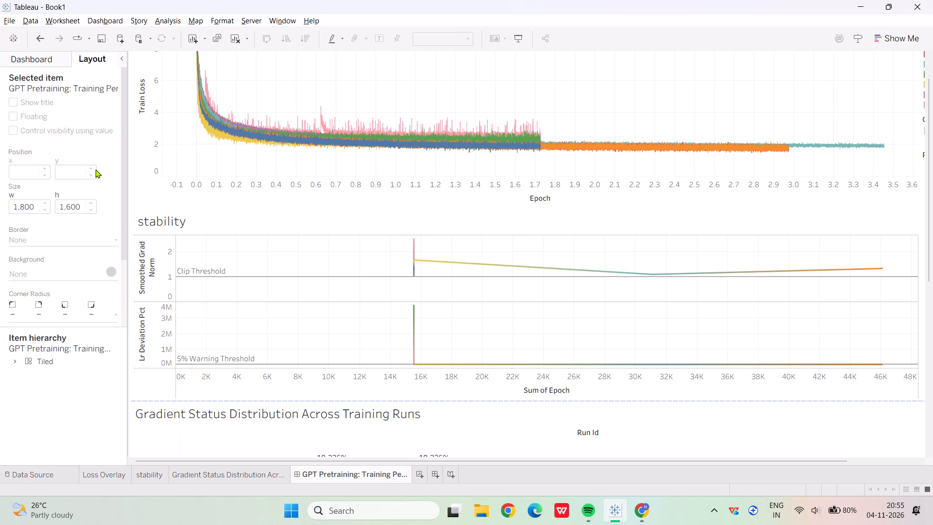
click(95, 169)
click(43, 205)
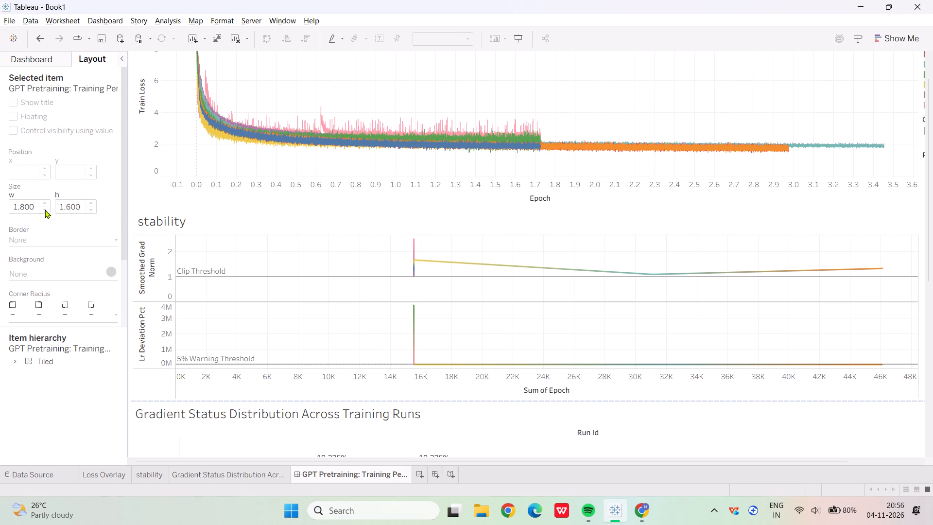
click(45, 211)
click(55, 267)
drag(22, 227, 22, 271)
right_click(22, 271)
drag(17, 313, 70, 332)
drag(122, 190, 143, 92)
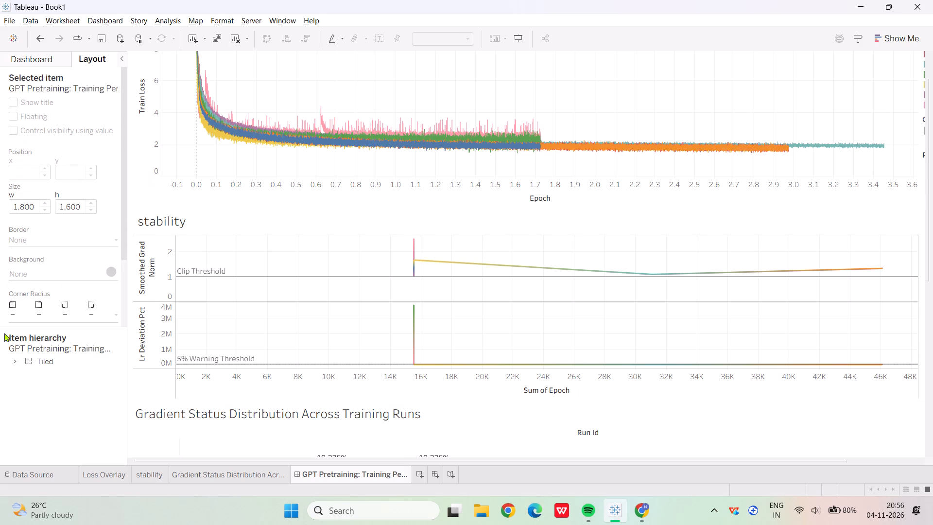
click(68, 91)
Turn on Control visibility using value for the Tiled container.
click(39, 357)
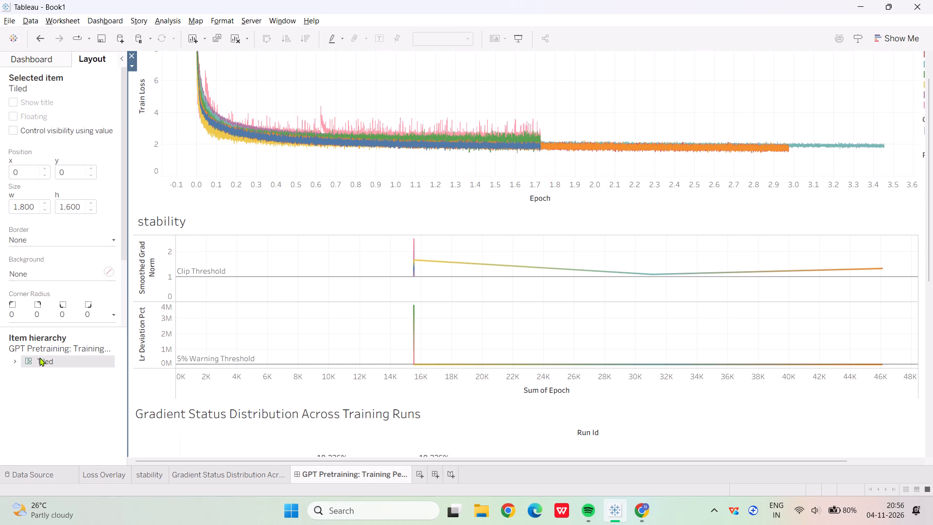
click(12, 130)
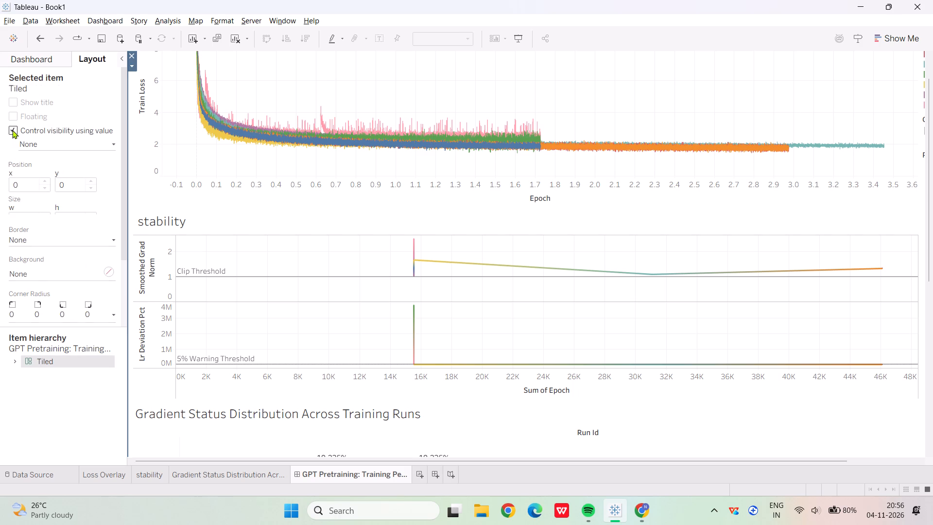
Give the Tiled container a solid border in the thickest line weight.
click(76, 248)
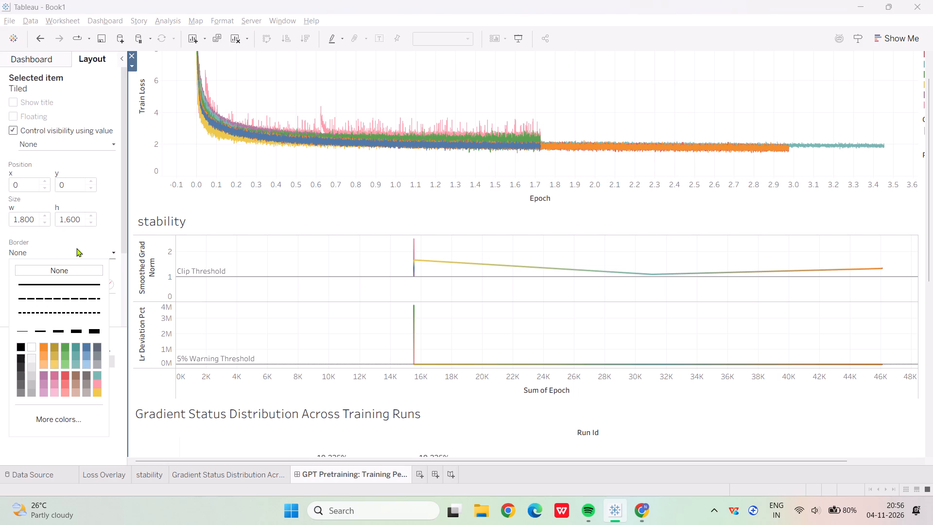
click(92, 331)
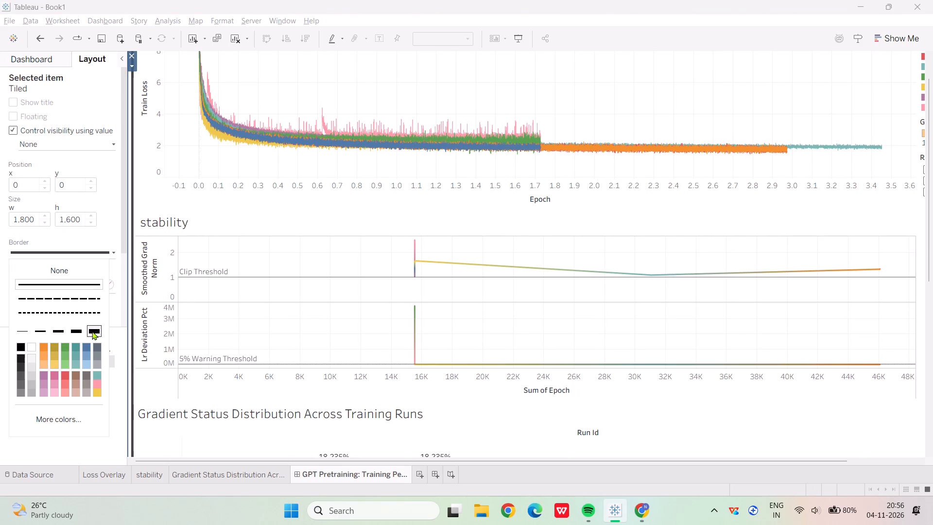
click(47, 443)
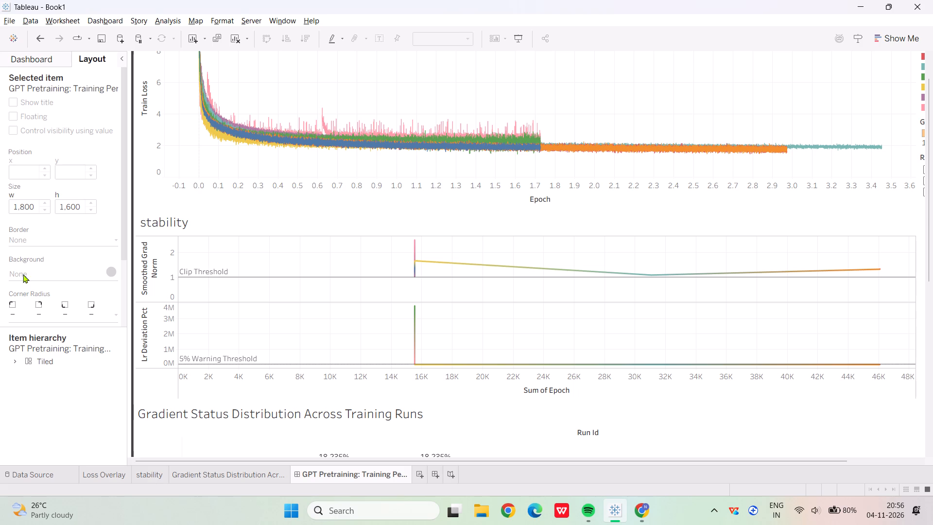
Set the Tiled container's background to a pale pink shade at 100% opacity.
click(39, 272)
click(91, 273)
click(45, 363)
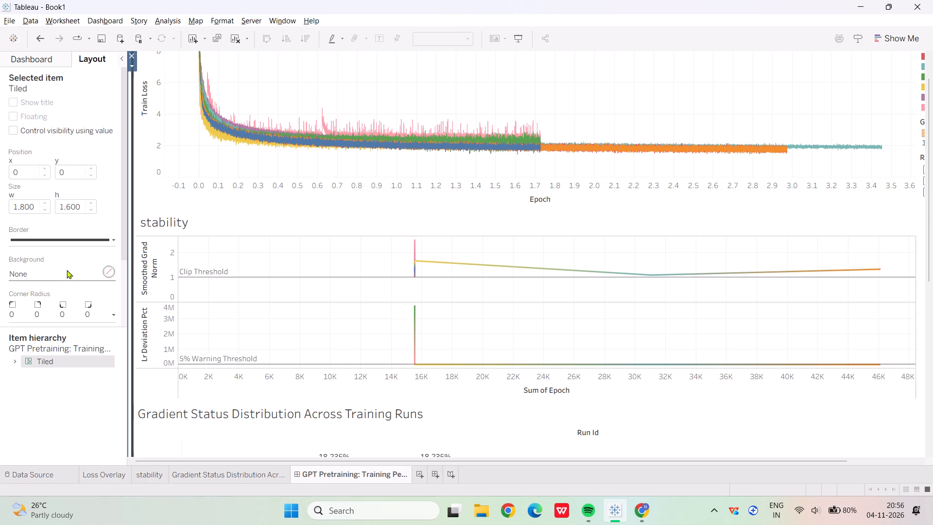
click(67, 270)
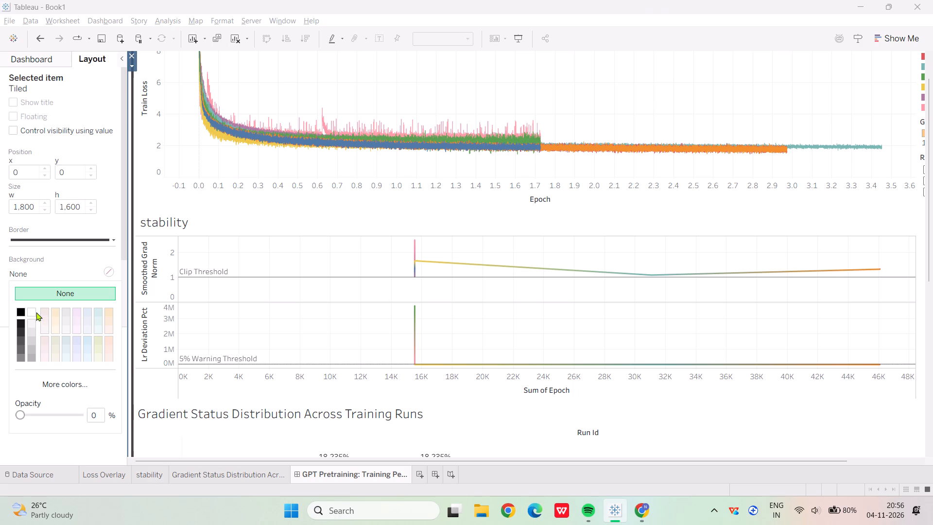
click(46, 313)
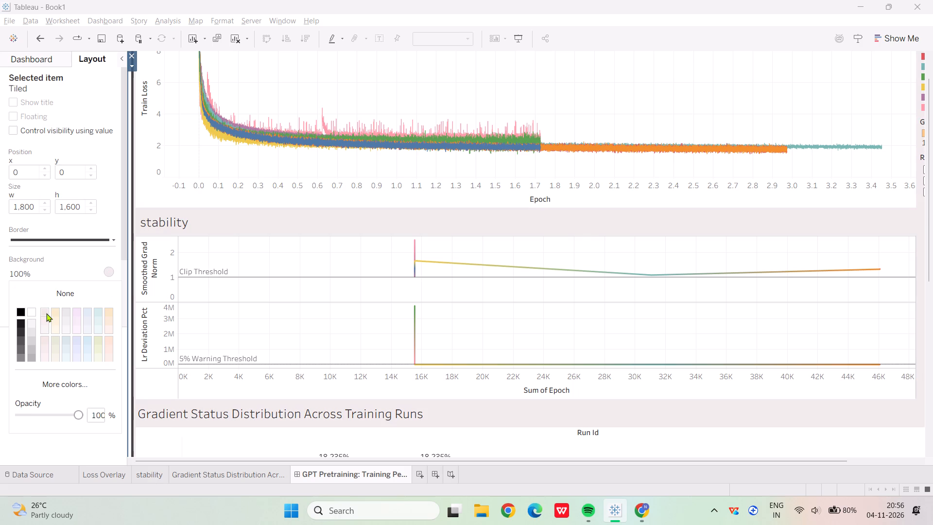
click(67, 455)
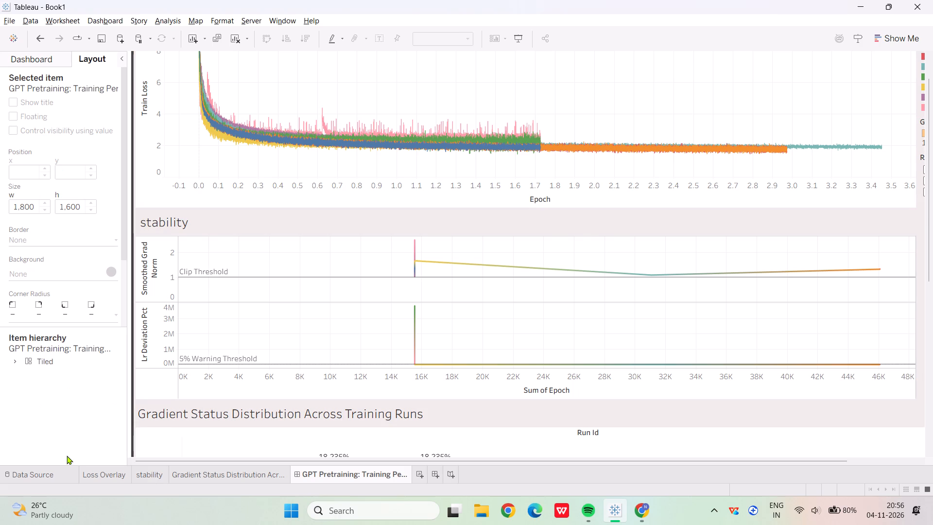
Look over the dashboard up to its top edge to check the border and background, and reselect the Tiled container.
scroll(304, 409, down, 3)
scroll(304, 409, up, 4)
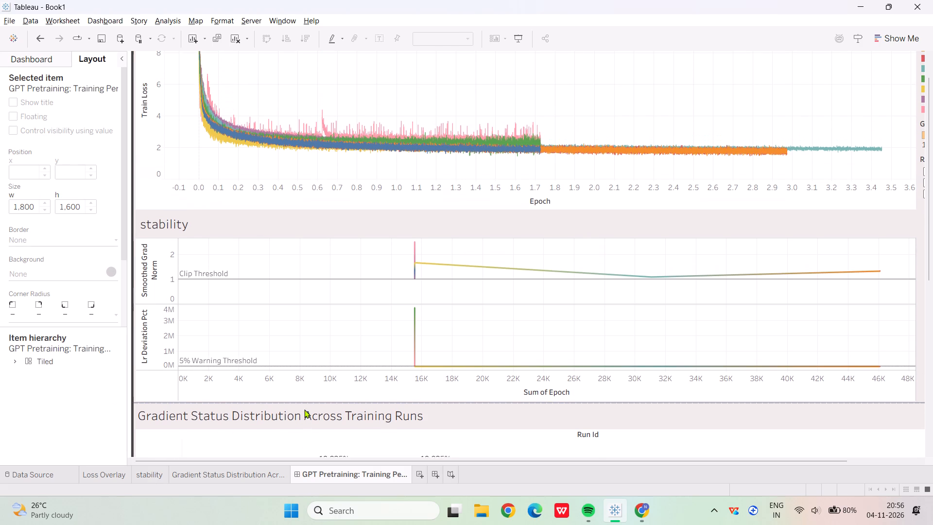
scroll(304, 409, up, 10)
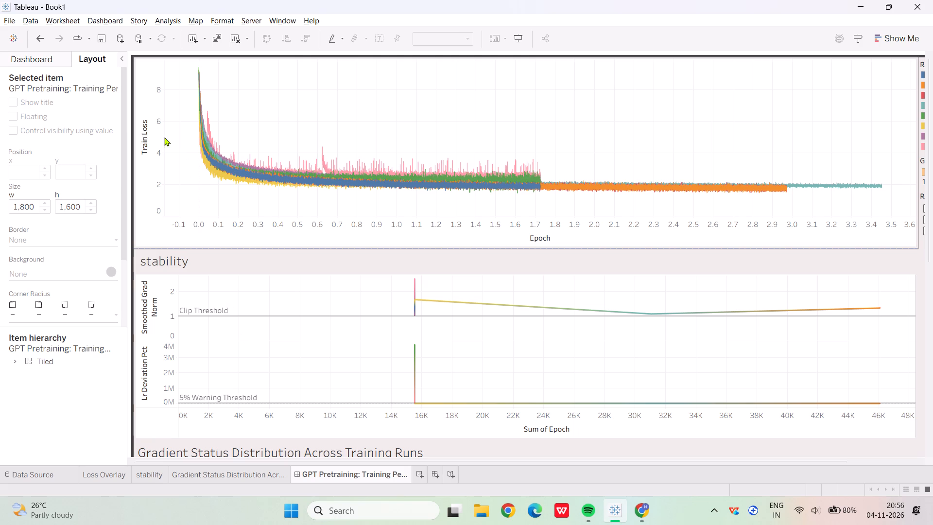
drag(6, 100, 1, 364)
drag(1, 364, 23, 363)
click(23, 363)
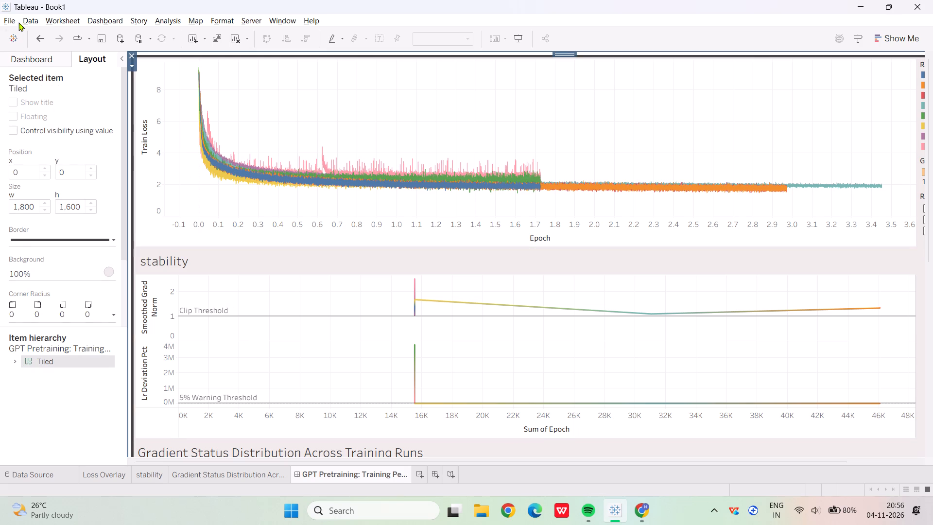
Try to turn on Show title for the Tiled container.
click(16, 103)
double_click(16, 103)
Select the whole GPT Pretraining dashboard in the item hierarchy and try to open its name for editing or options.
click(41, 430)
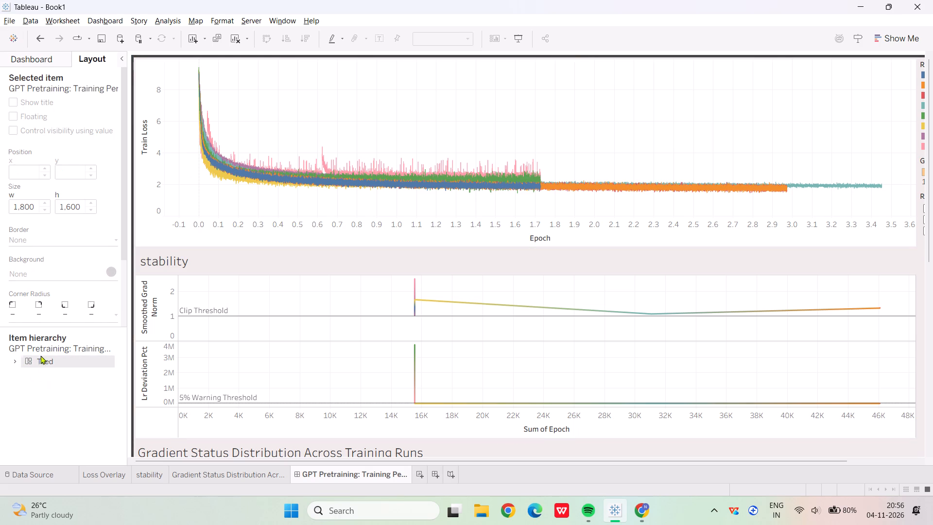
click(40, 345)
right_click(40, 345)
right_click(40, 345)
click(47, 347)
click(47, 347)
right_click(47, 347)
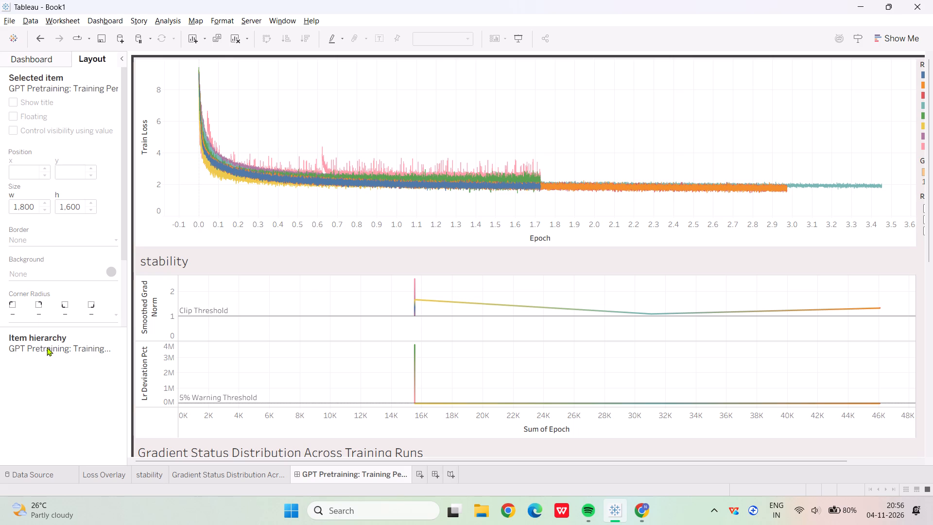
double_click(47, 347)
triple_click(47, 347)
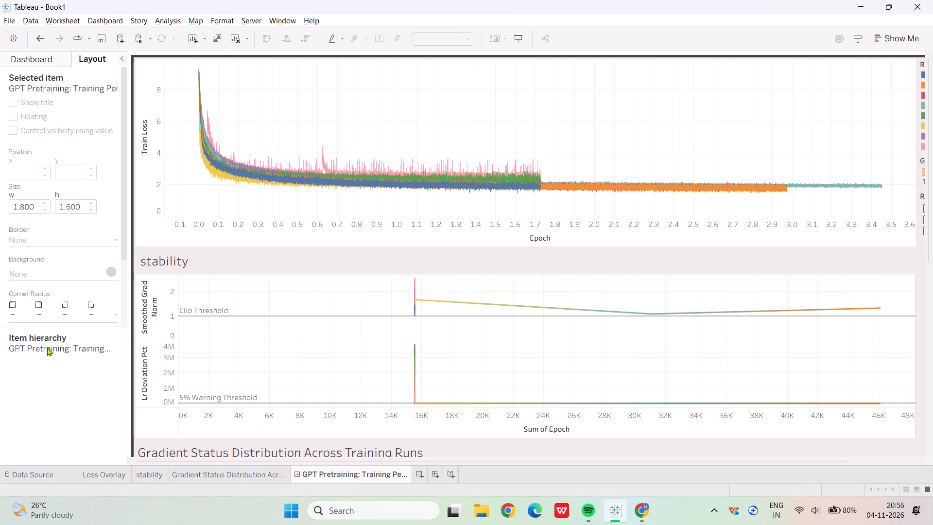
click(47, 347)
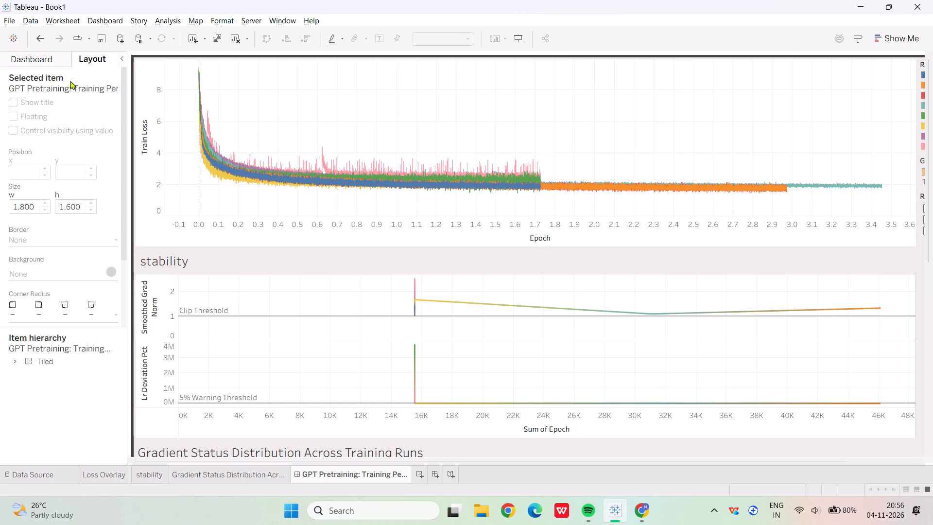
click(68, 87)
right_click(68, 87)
Switch from the layout settings to the general dashboard settings.
click(49, 60)
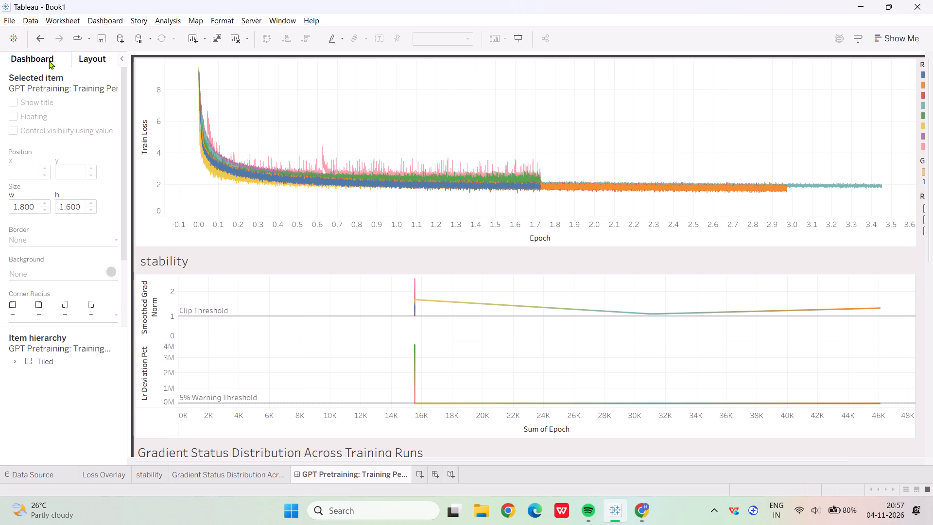
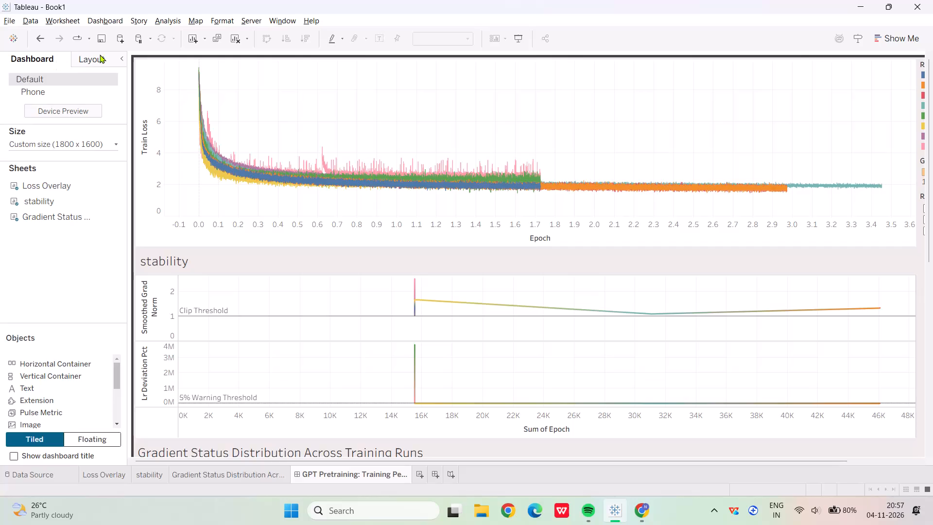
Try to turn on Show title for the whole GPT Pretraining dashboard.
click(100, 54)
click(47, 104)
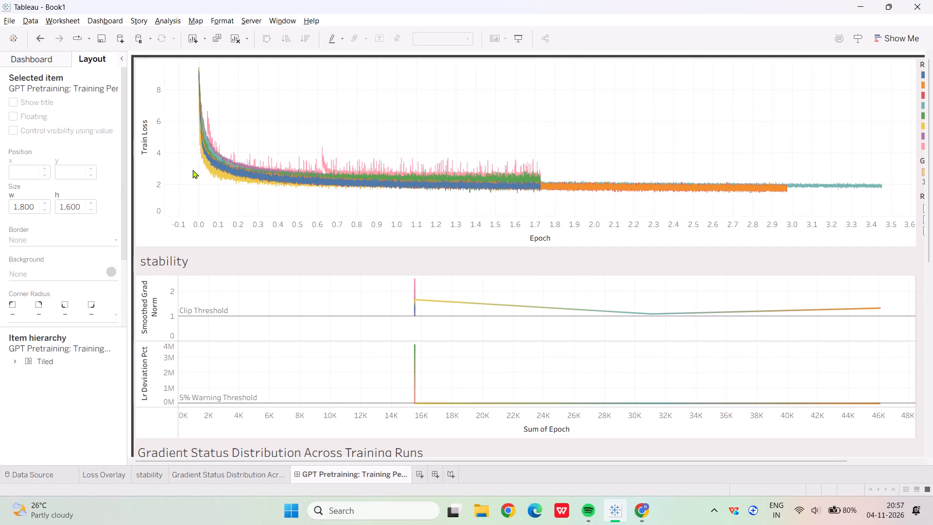
scroll(313, 281, down, 16)
key(alt+Tab)
scroll(426, 392, down, 3)
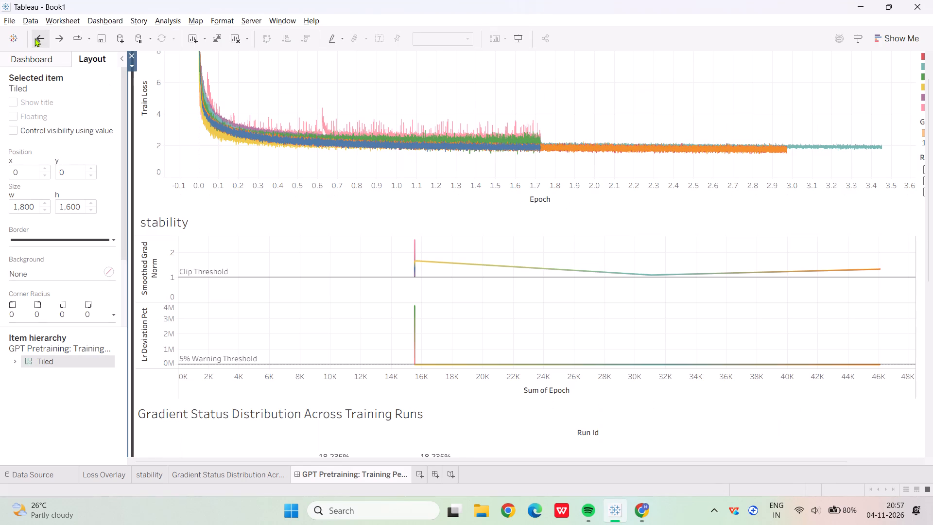
Reopen the Book1 workbook from the start page, saving the changes to the current workbook.
scroll(74, 163, up, 9)
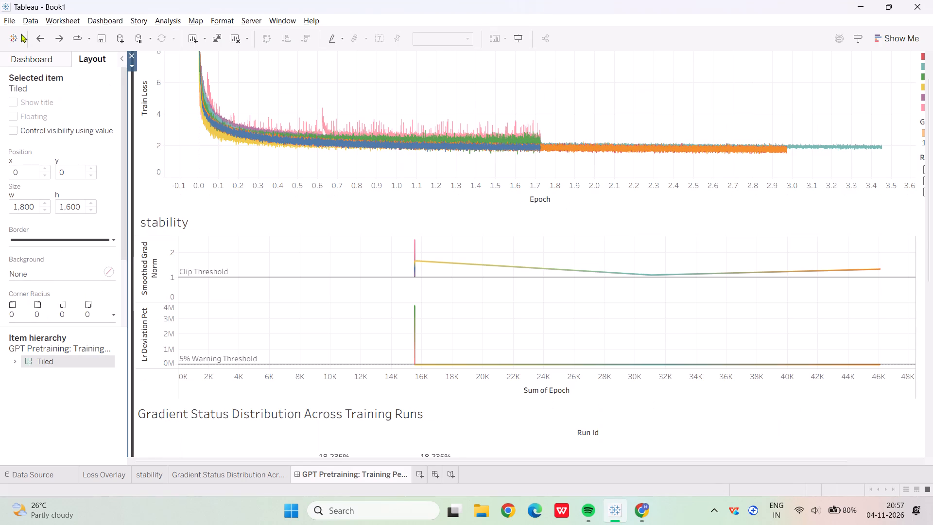
click(16, 41)
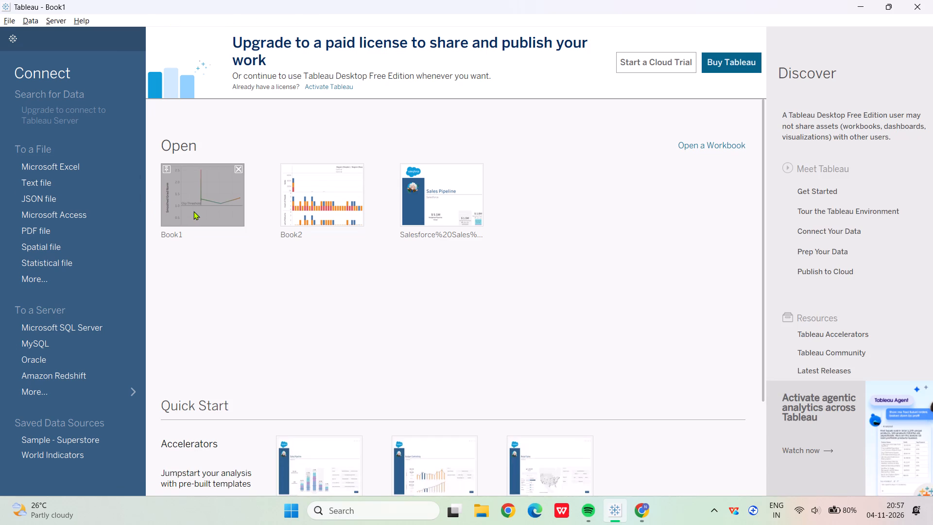
double_click(193, 211)
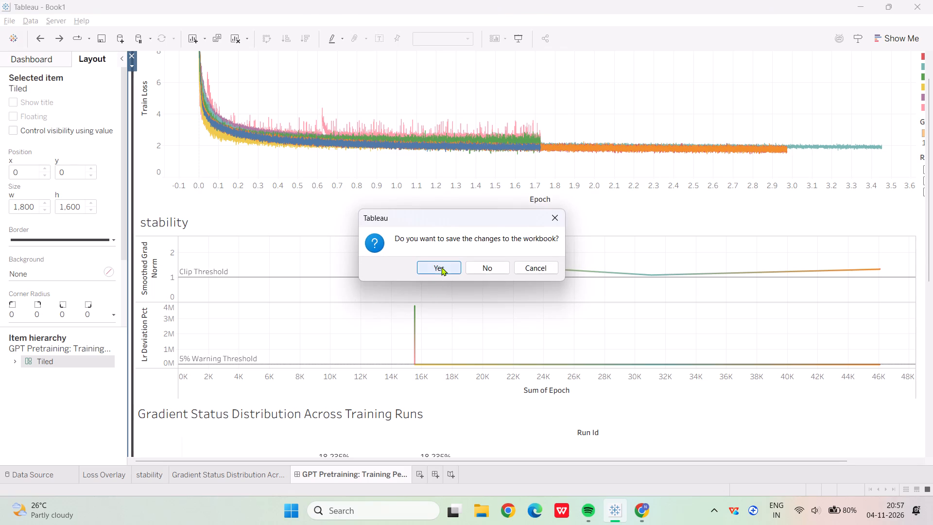
click(441, 267)
Add a tiled Text object above the Train Loss chart reading "GPT Pretraining: Training Performance and Diagnostics".
scroll(285, 340, down, 4)
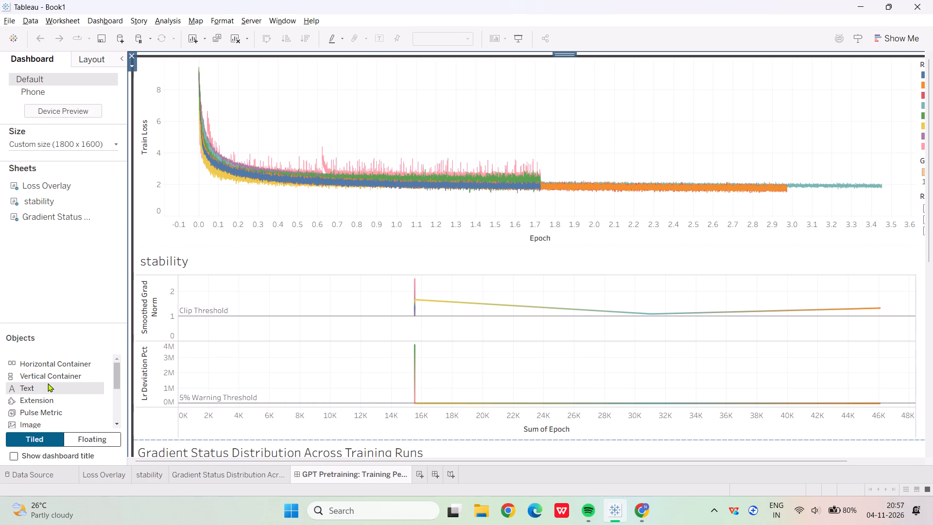
drag(48, 383, 523, 49)
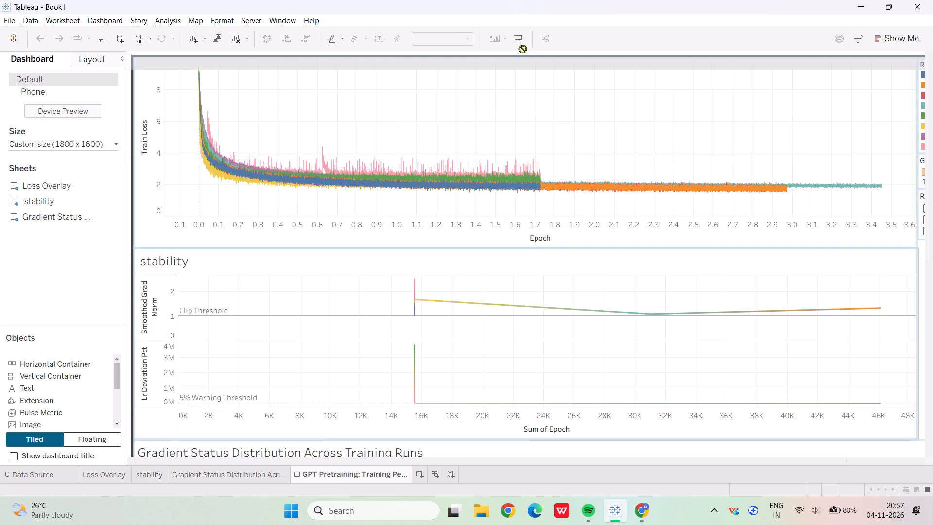
drag(523, 49, 528, 74)
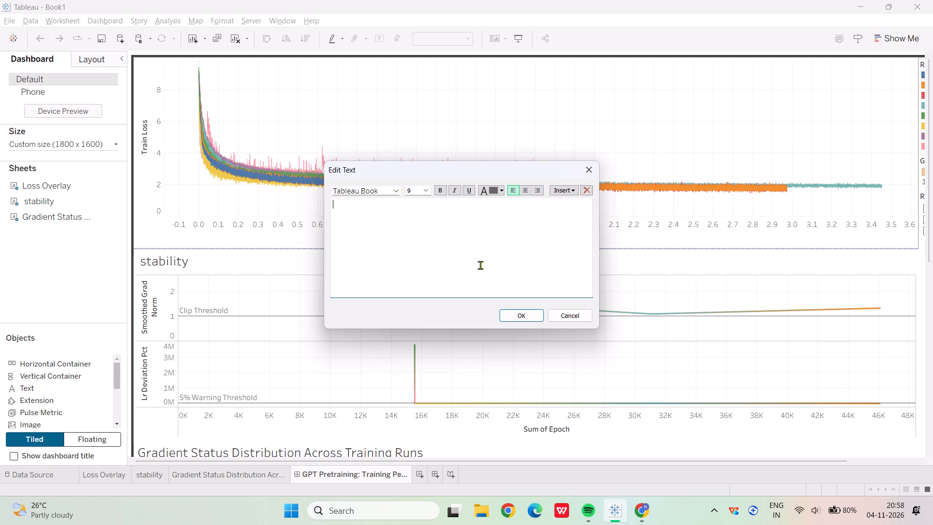
key(ctrl+v)
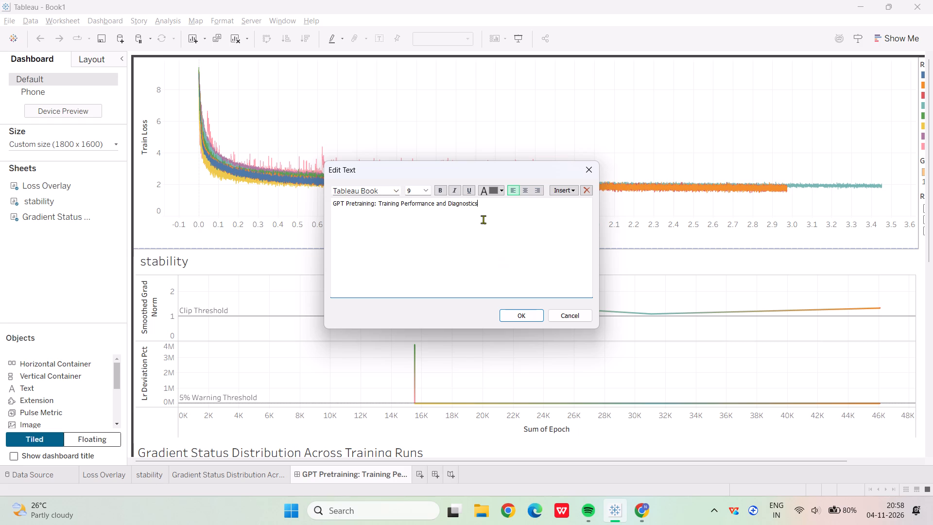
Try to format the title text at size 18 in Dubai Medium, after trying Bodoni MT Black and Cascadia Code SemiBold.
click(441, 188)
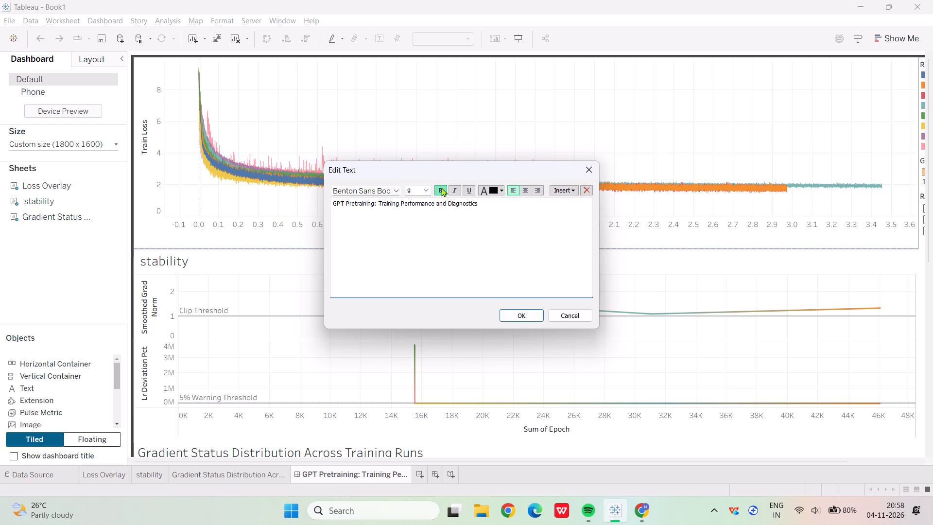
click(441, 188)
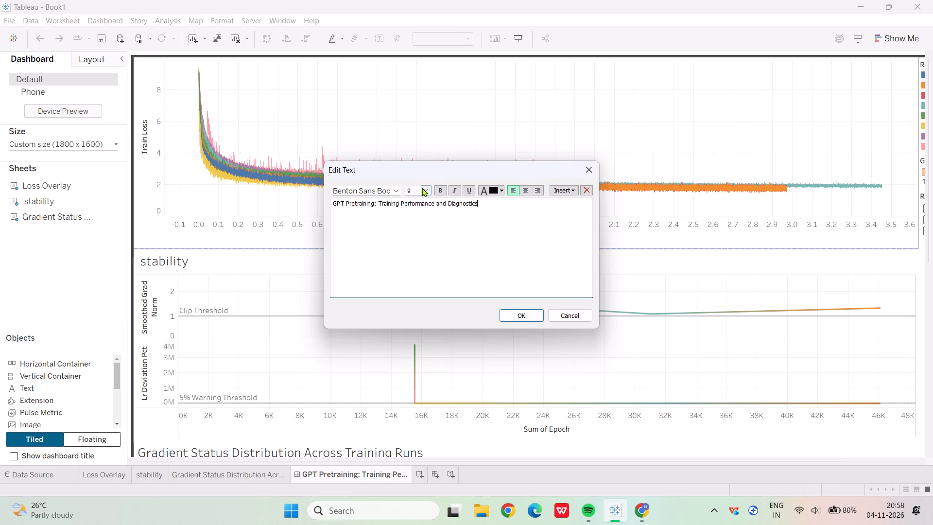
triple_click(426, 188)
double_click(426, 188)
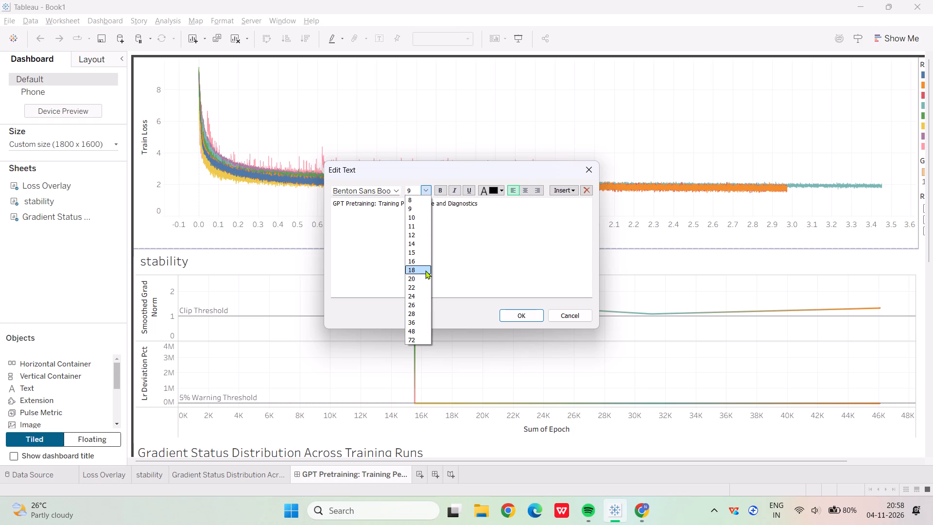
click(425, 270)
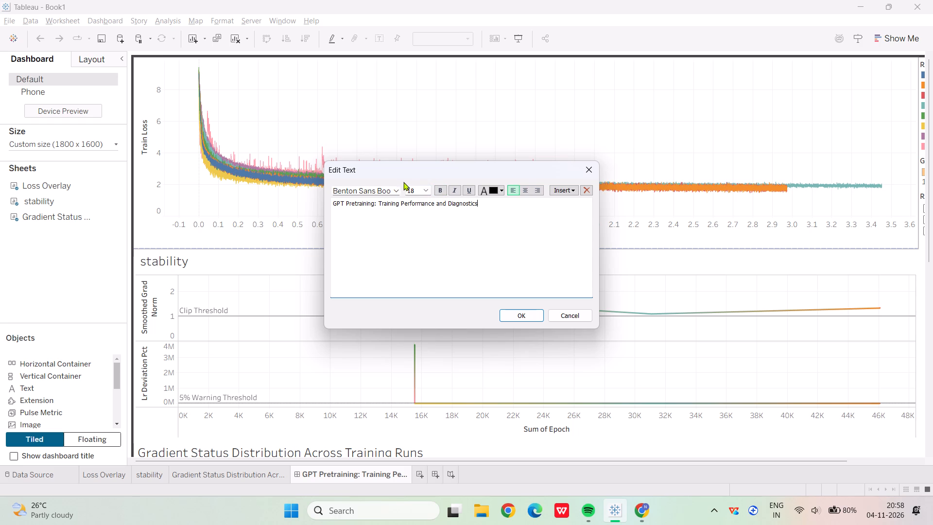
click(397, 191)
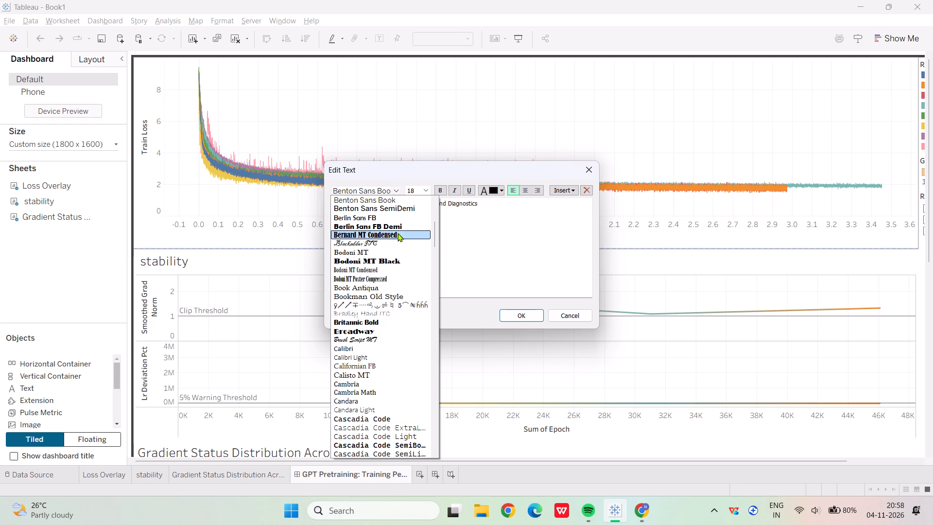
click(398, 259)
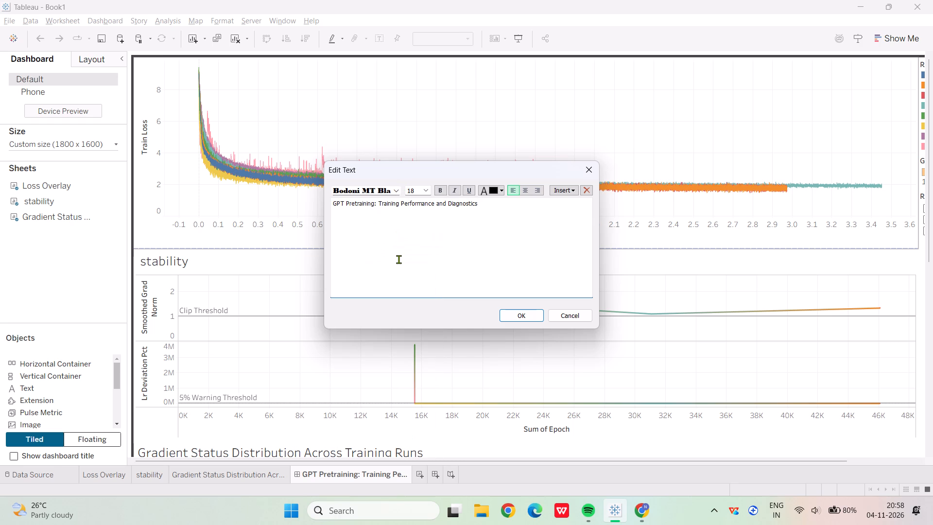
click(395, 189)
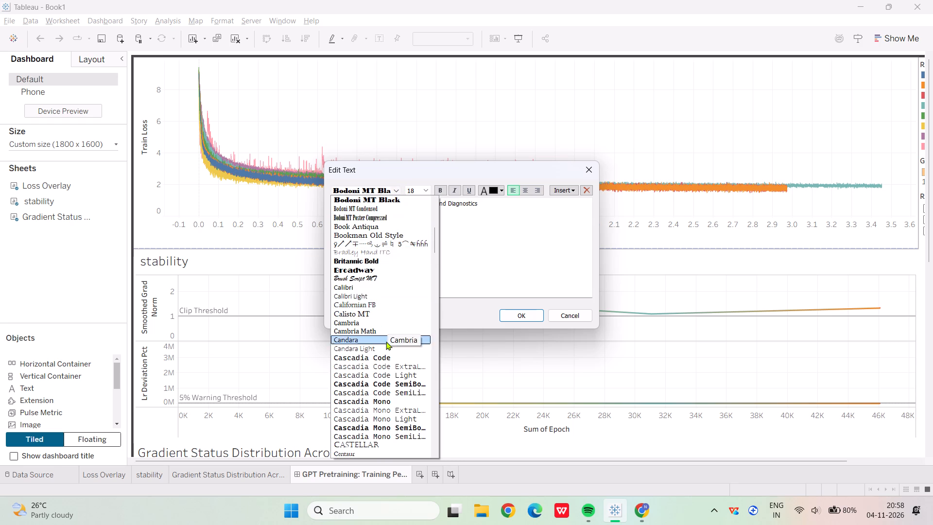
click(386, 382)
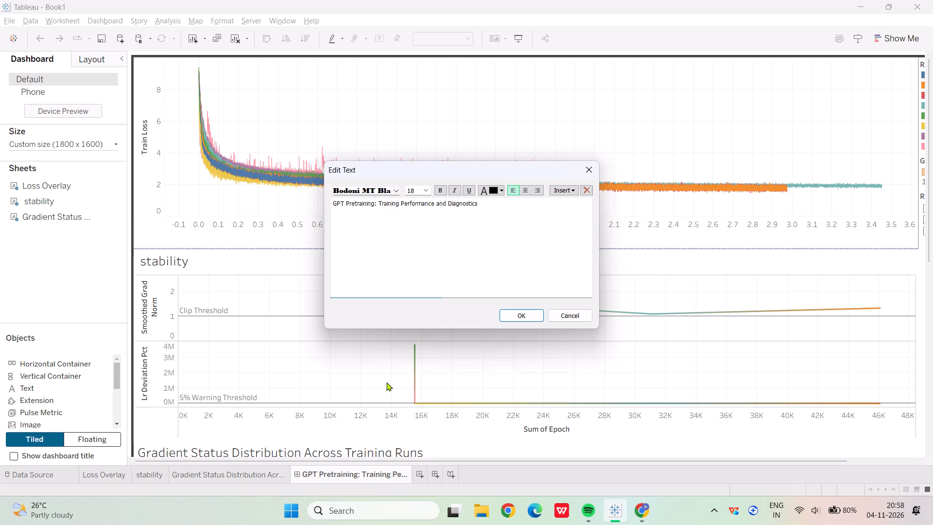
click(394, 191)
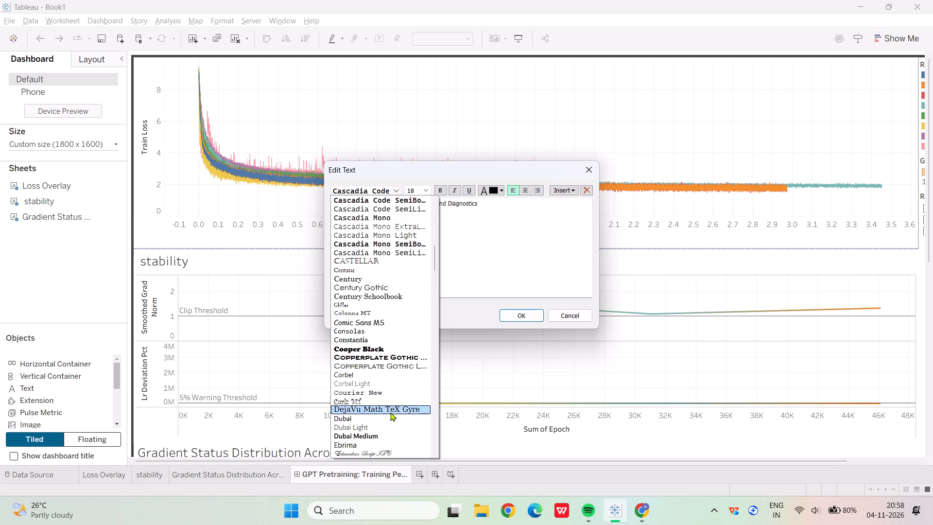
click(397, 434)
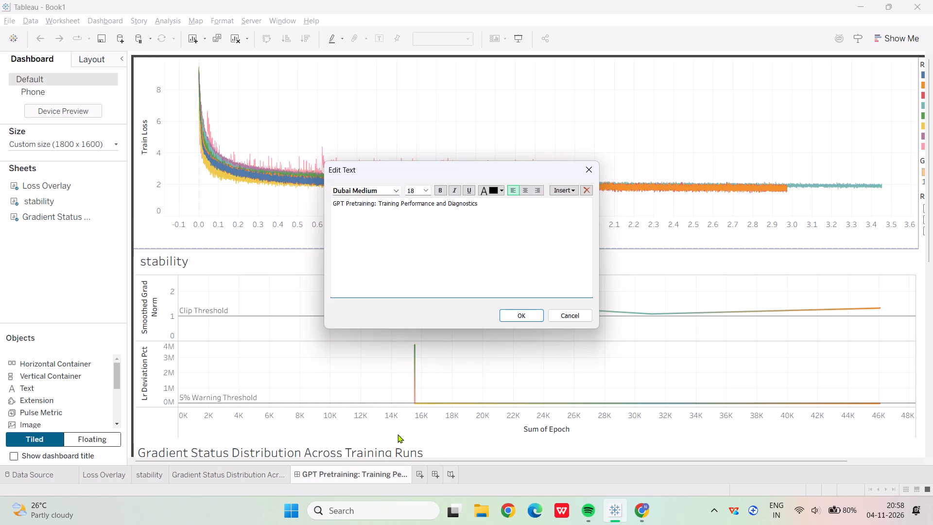
Centre the title text and place it on the dashboard.
click(525, 189)
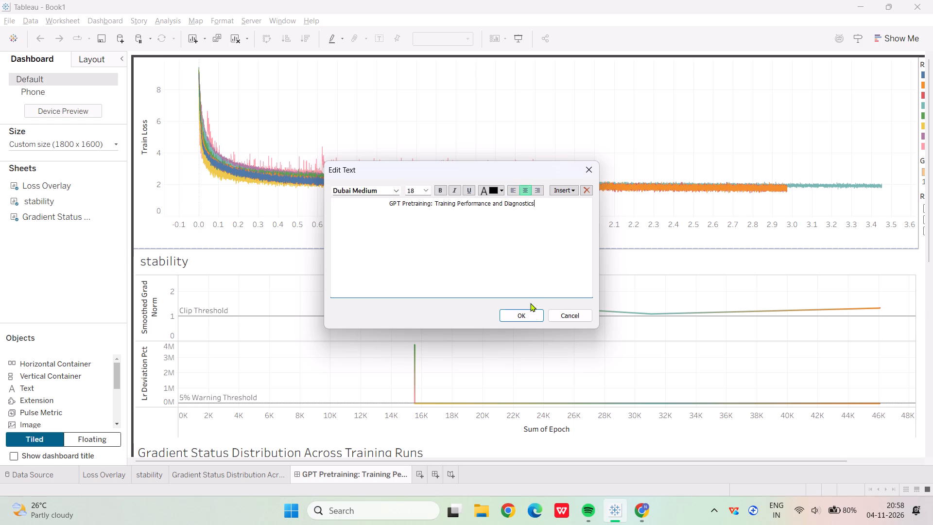
click(530, 320)
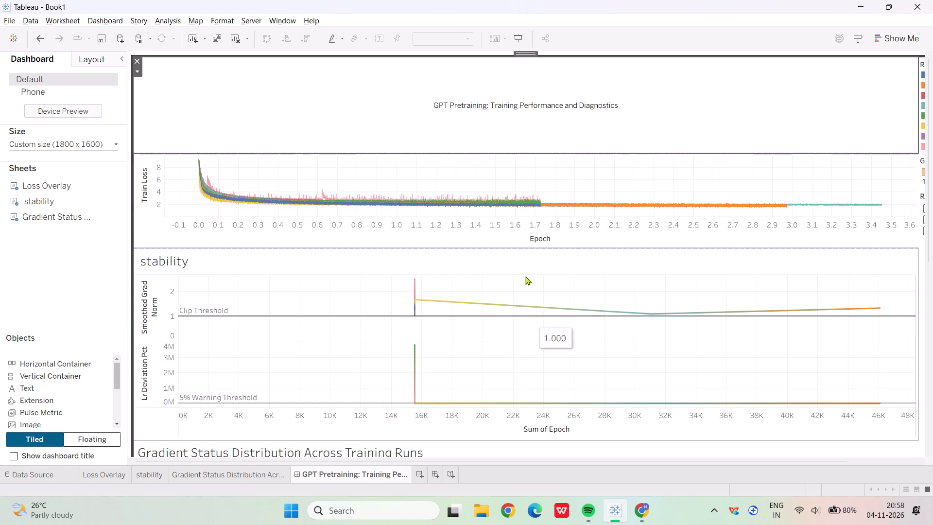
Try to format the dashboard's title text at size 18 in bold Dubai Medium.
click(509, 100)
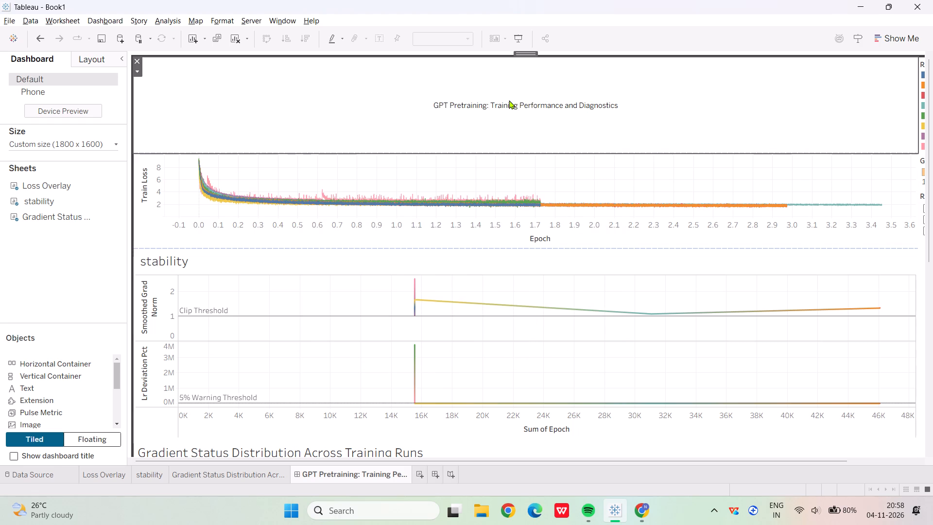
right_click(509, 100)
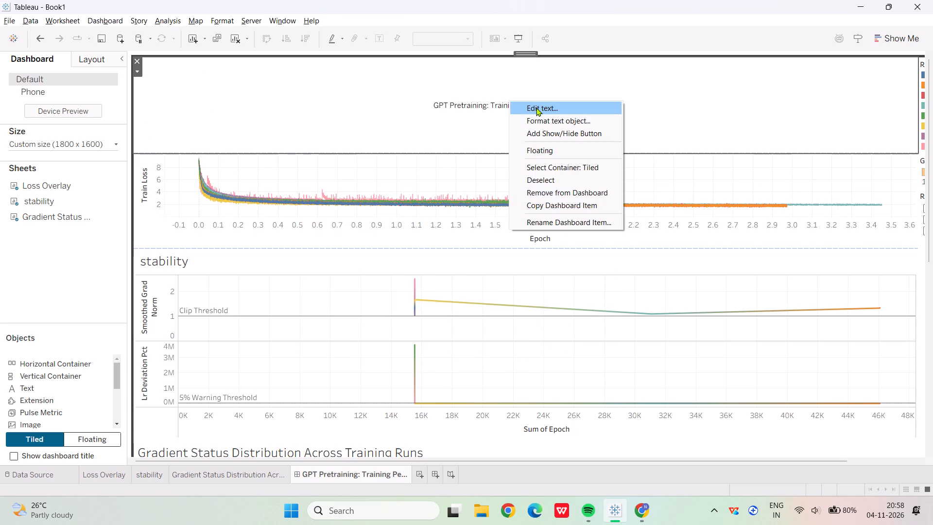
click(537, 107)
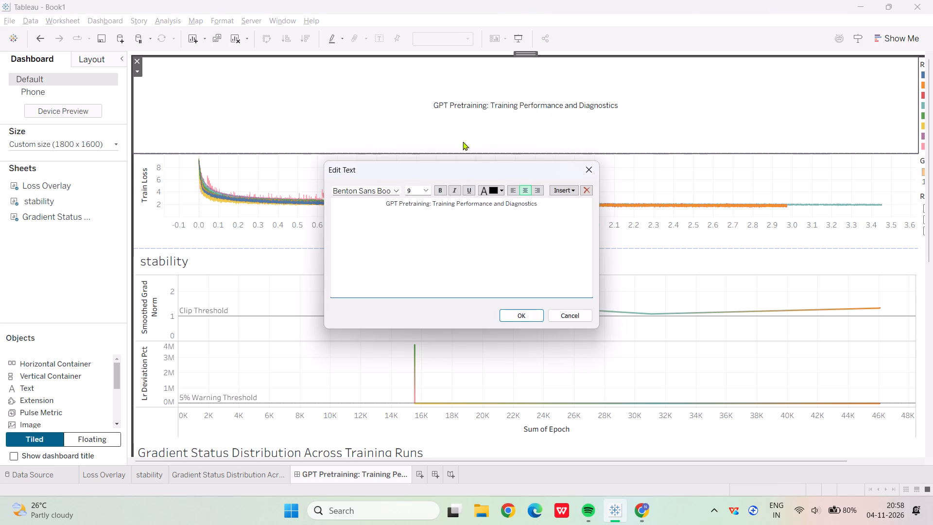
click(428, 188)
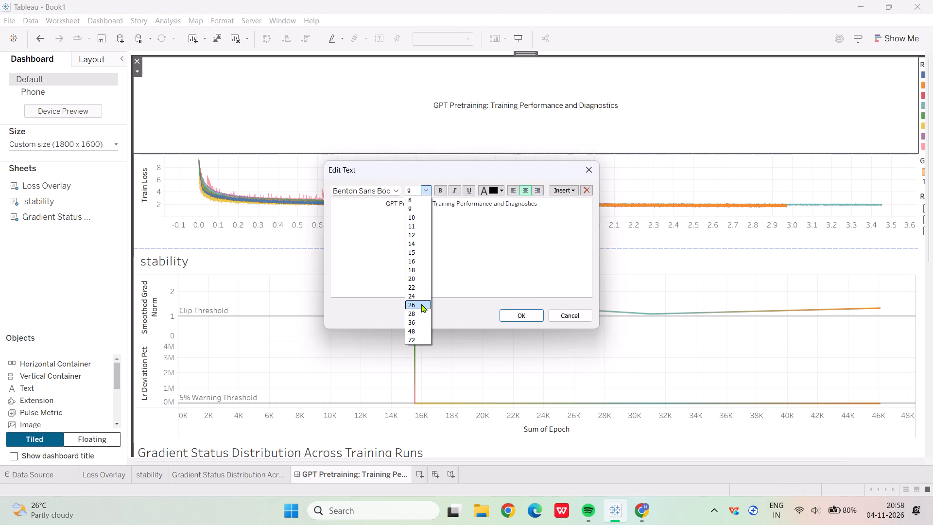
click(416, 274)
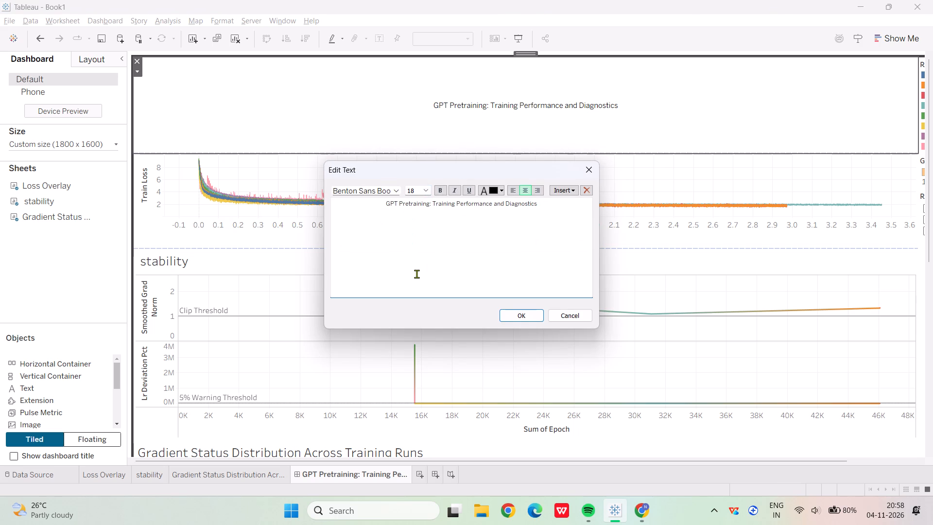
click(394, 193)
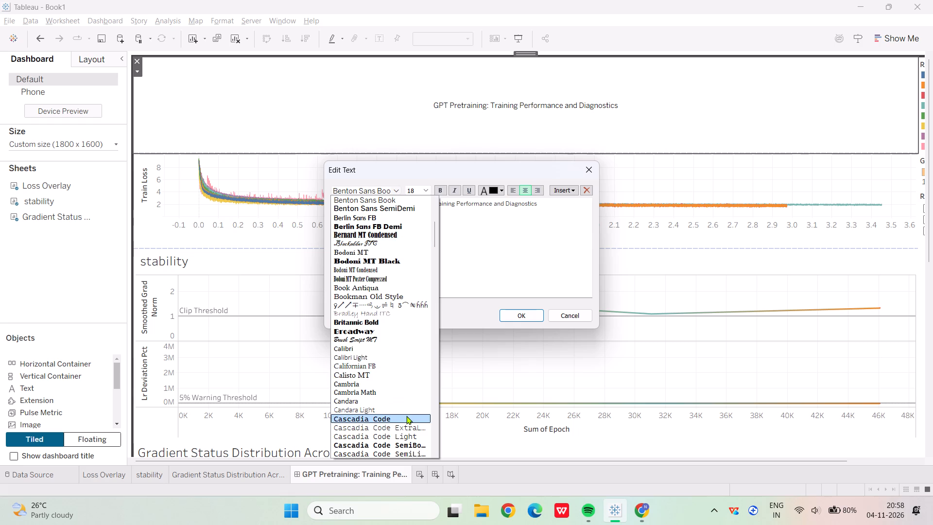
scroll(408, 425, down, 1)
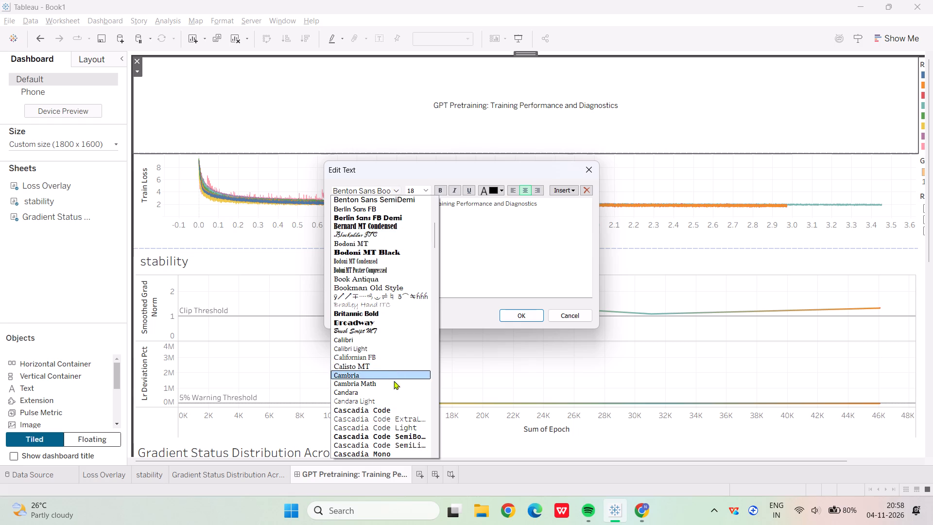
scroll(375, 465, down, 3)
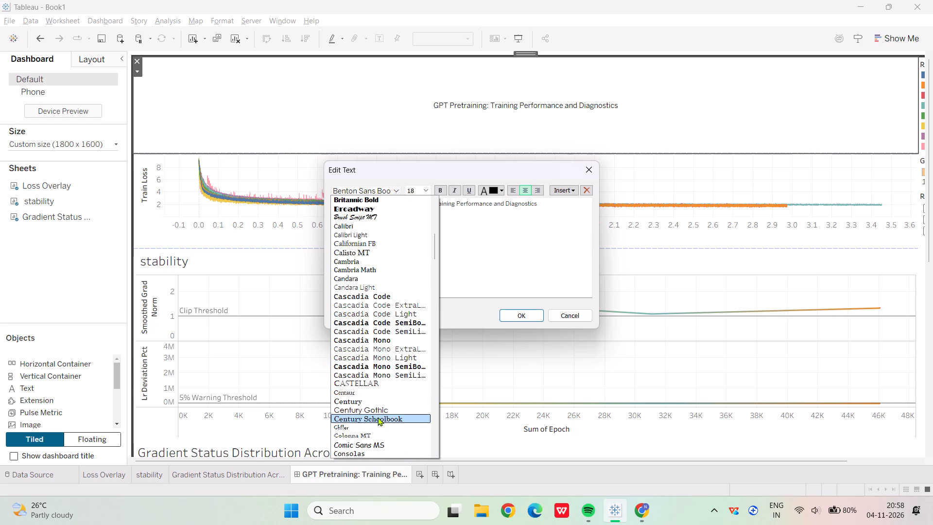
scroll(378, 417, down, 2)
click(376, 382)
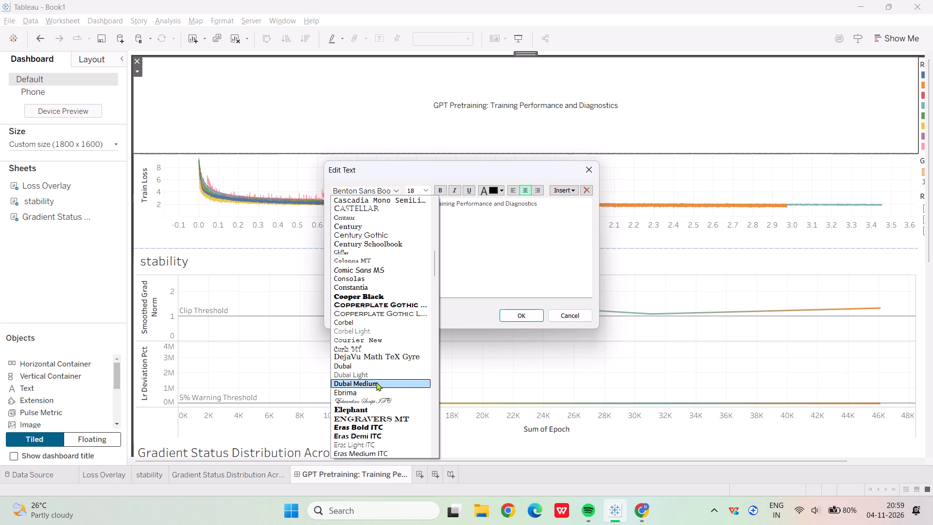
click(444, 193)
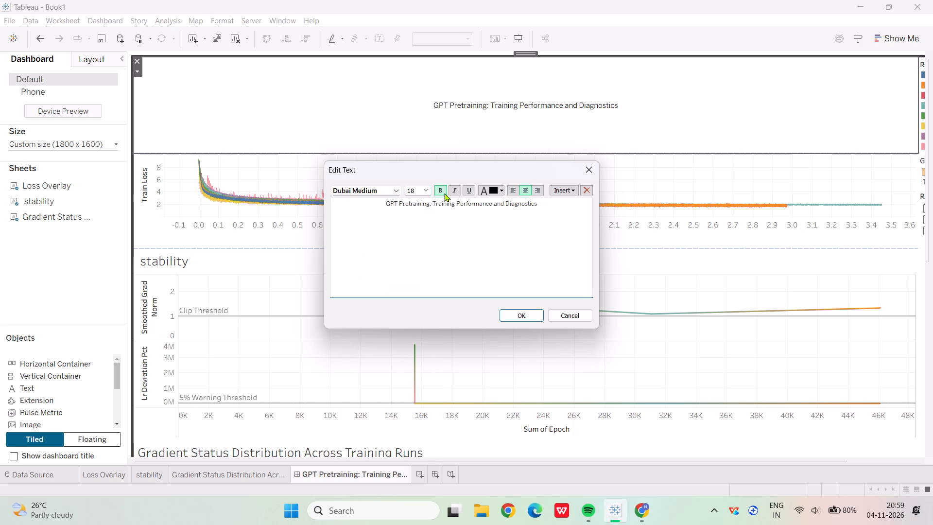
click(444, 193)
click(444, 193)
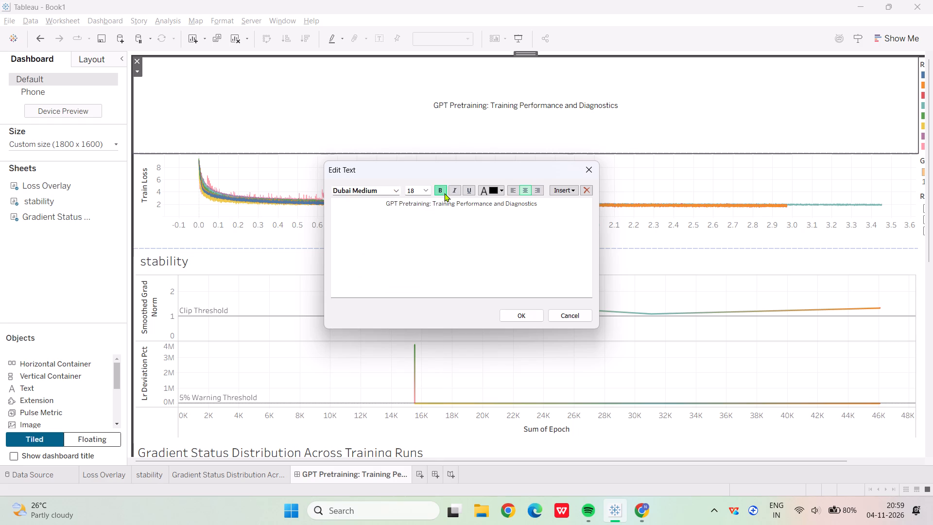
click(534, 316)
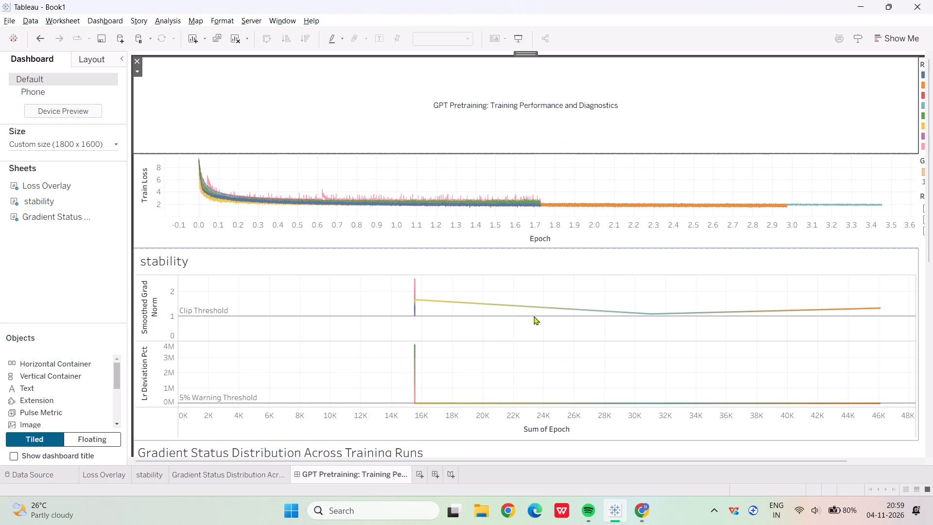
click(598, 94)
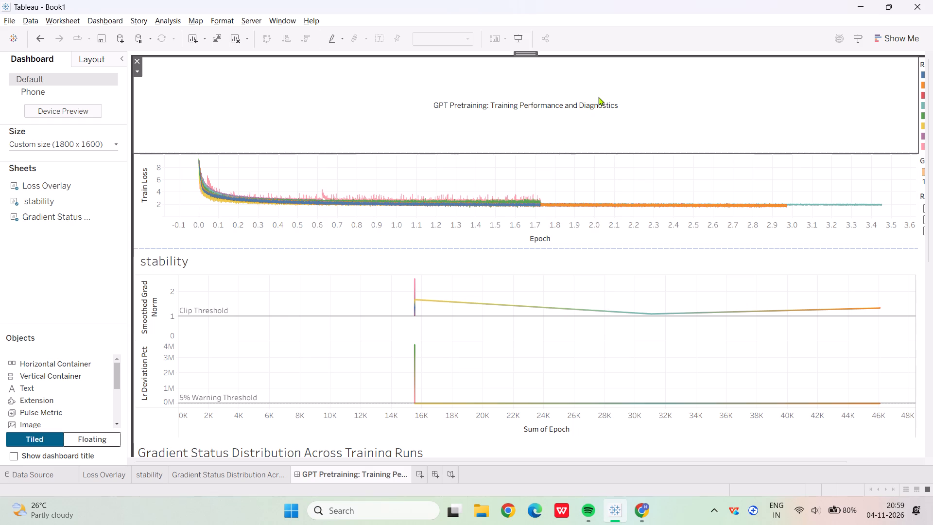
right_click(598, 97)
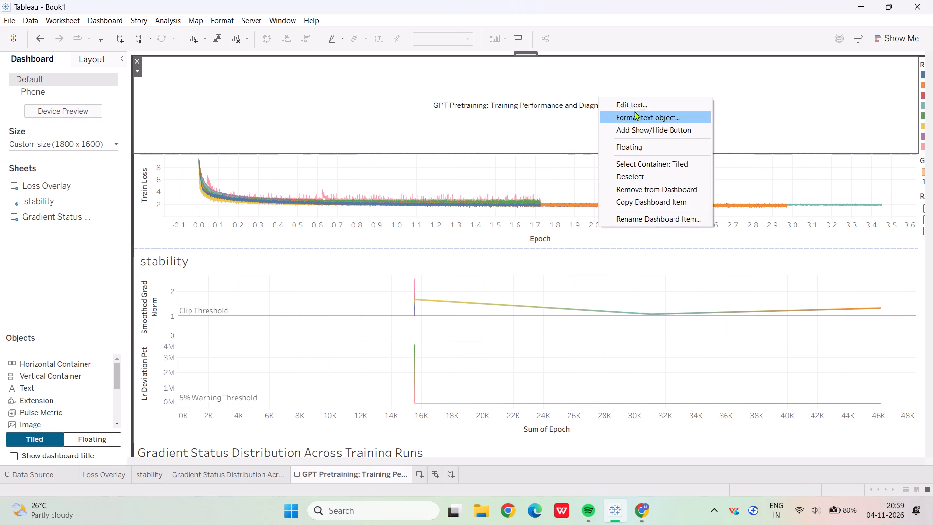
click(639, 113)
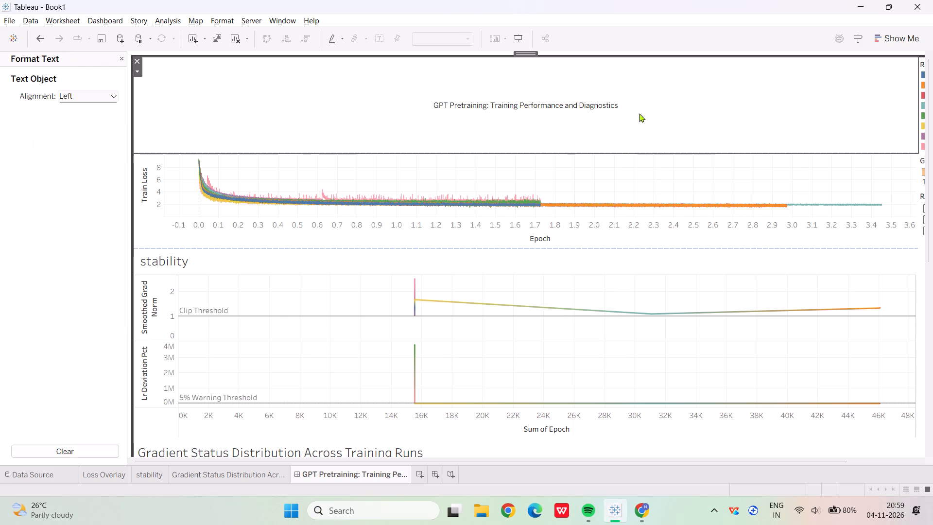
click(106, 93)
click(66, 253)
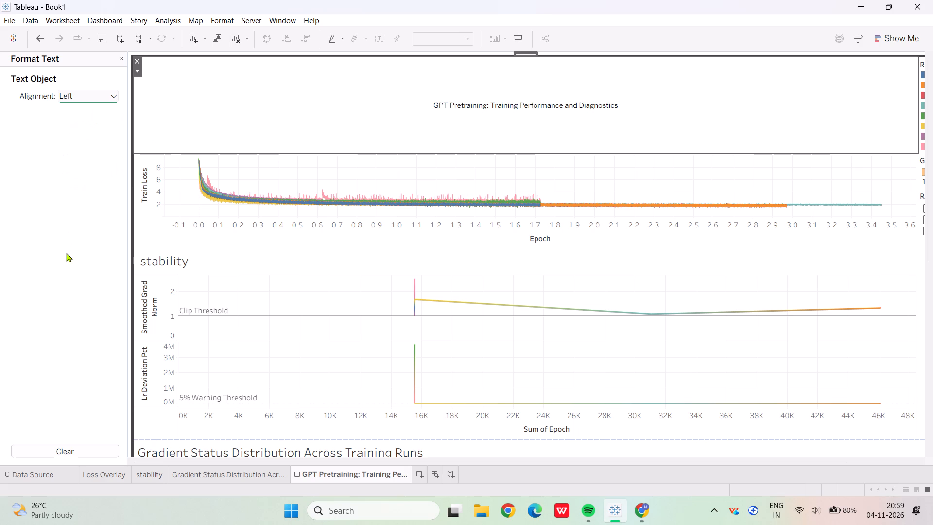
Insert the Sheet Name field in front of the title text in the text object above the Train Loss chart.
right_click(530, 109)
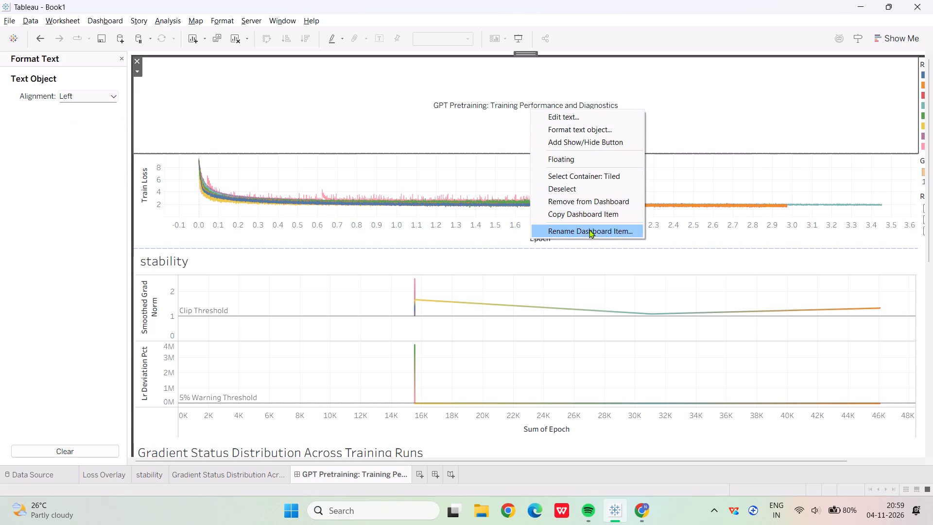
click(565, 118)
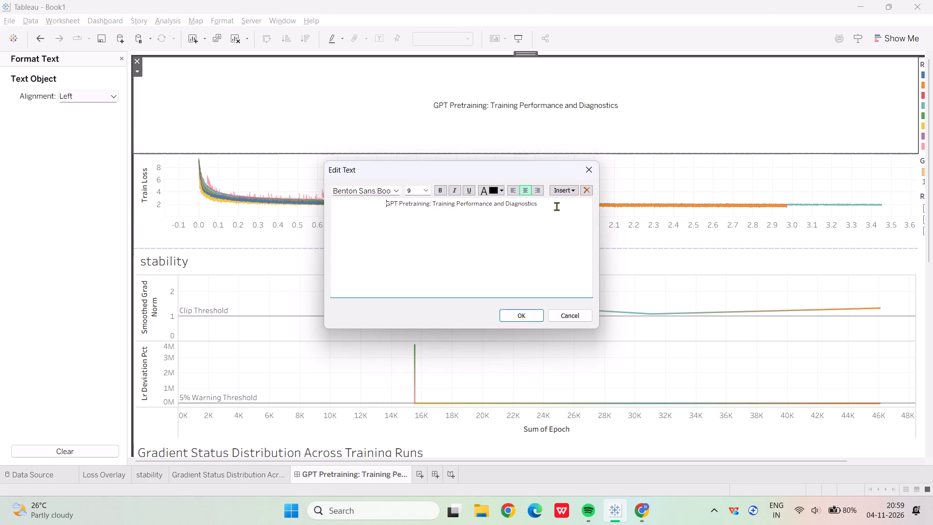
click(561, 188)
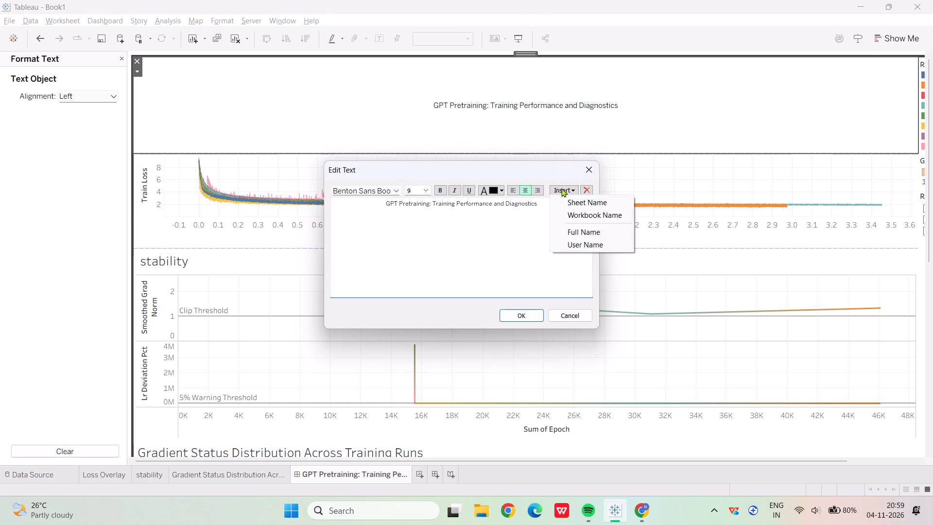
click(572, 199)
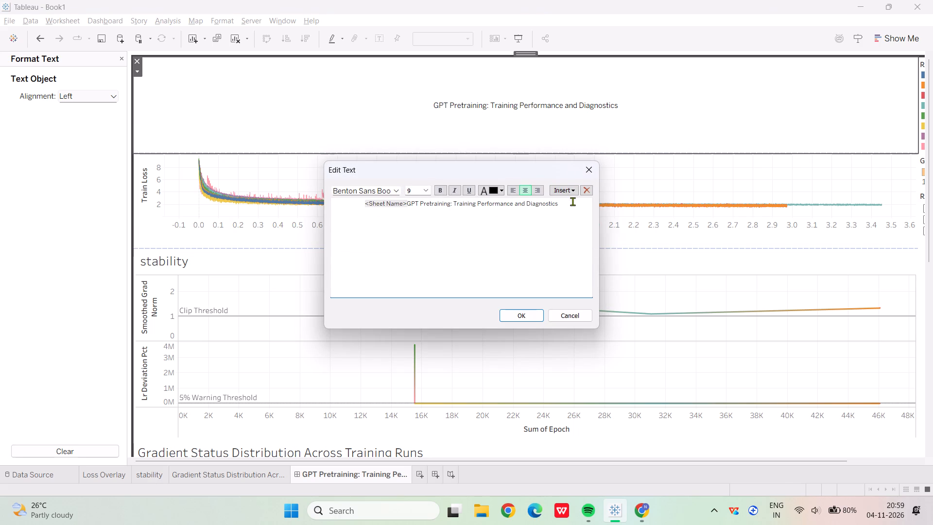
click(535, 319)
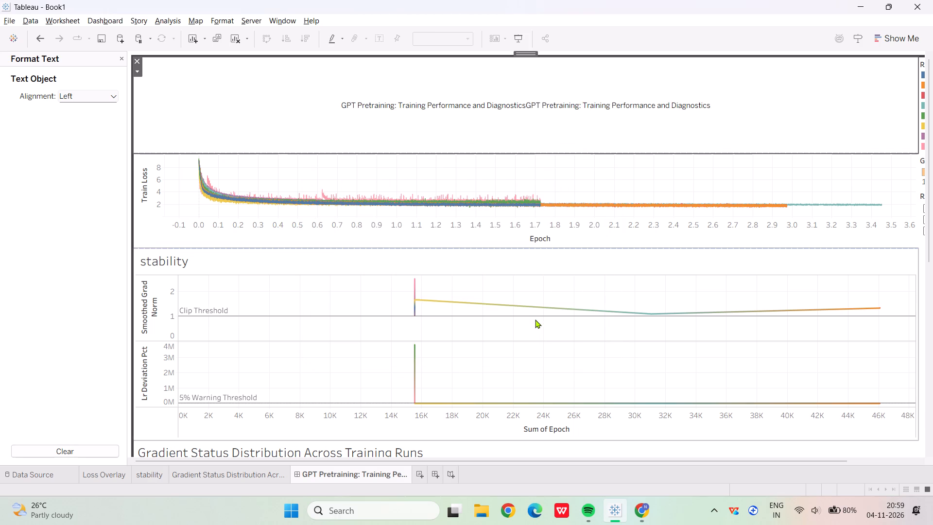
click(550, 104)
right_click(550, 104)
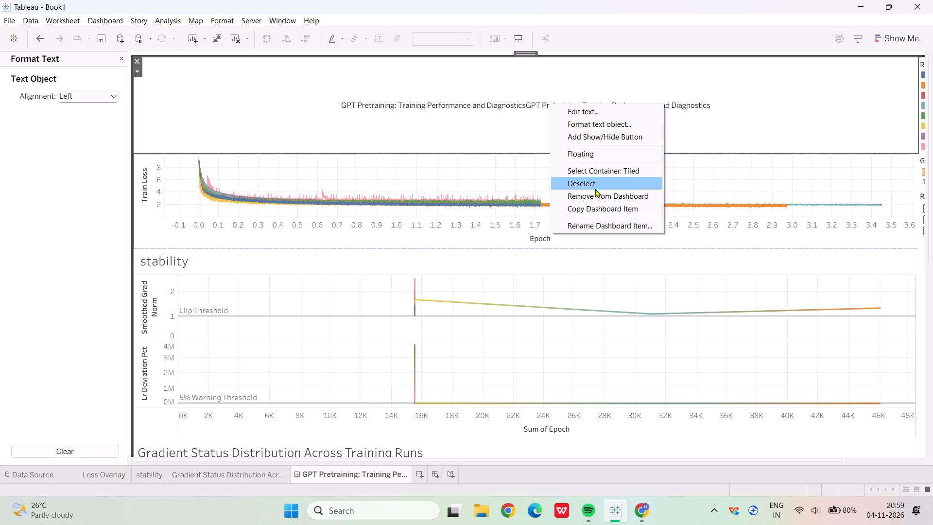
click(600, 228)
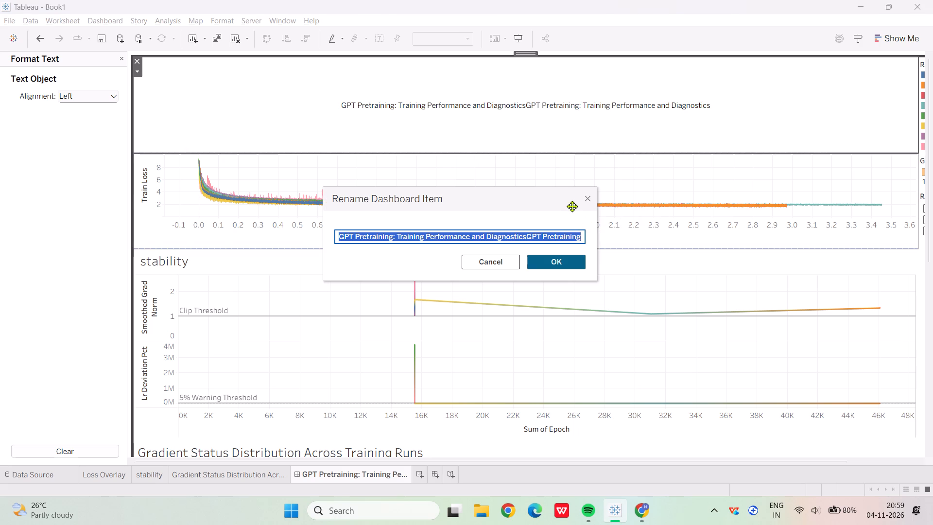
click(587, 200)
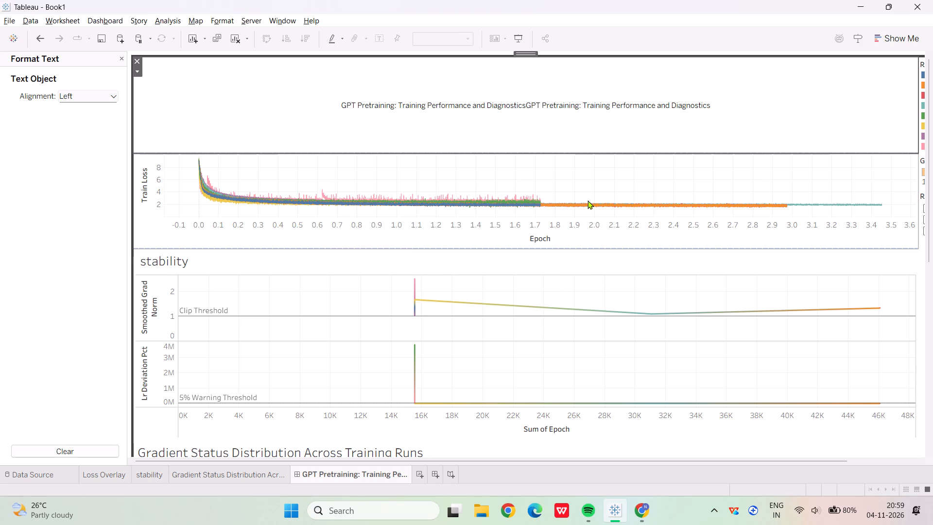
Delete the typed wording "GPT Pretraining: Training Performance and Diagnostics" from the title text, keeping only the Sheet Name field.
click(567, 105)
right_click(567, 105)
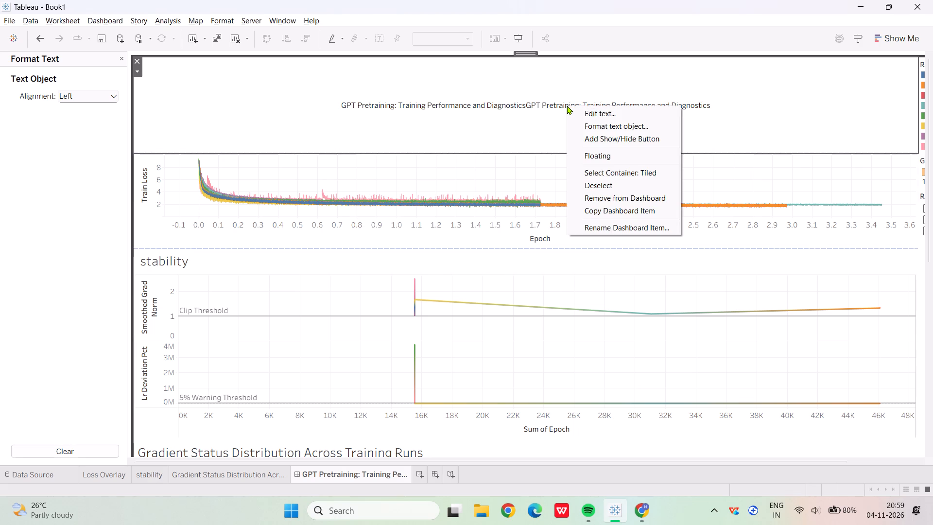
click(593, 110)
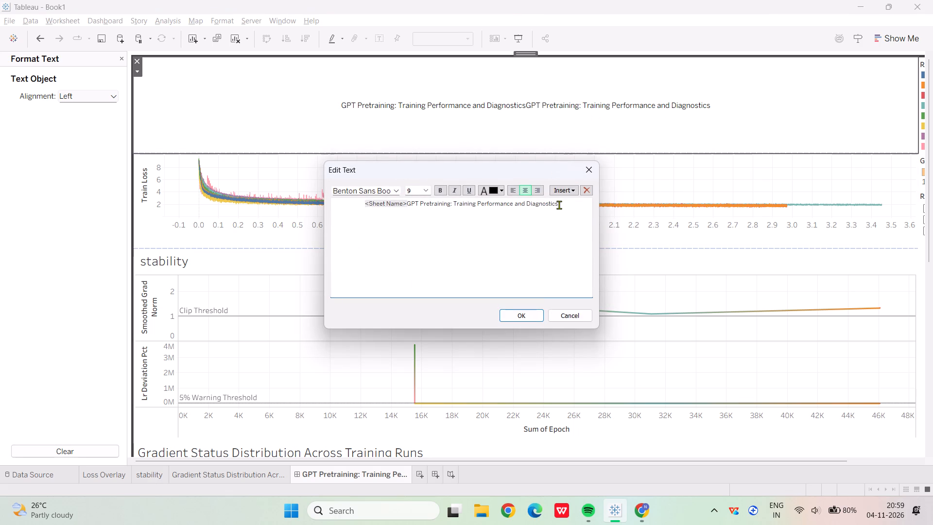
drag(562, 202, 396, 198)
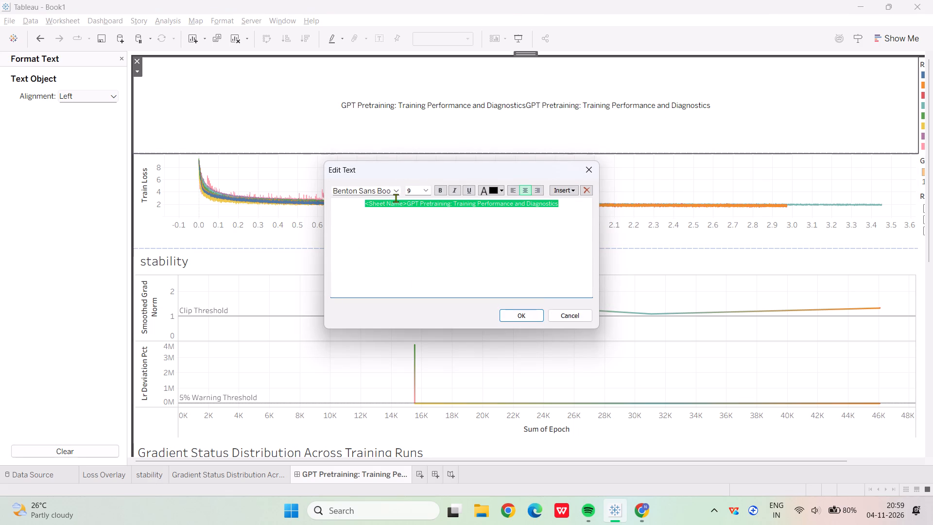
drag(396, 198, 406, 203)
key(BackSpace)
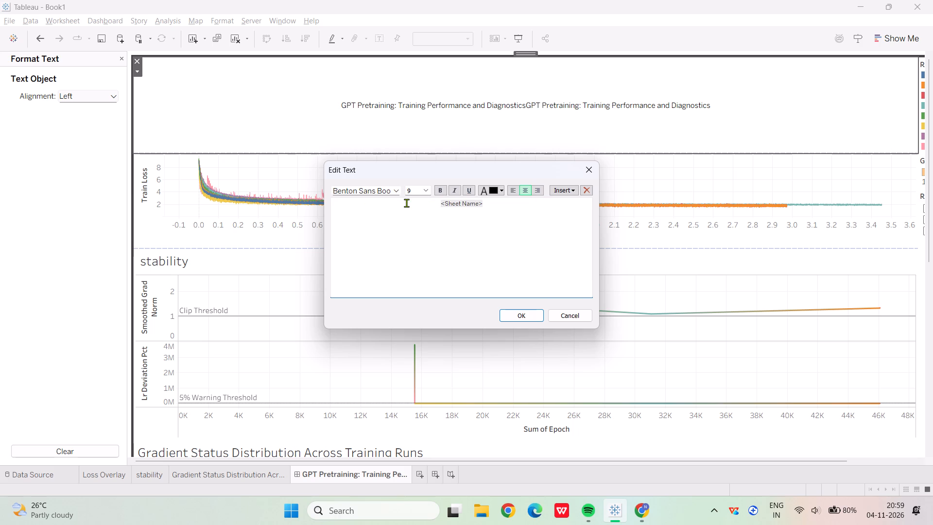
Format the Sheet Name field in the title text at size 18, bold, in the Elephant font, and apply it.
drag(406, 203, 427, 197)
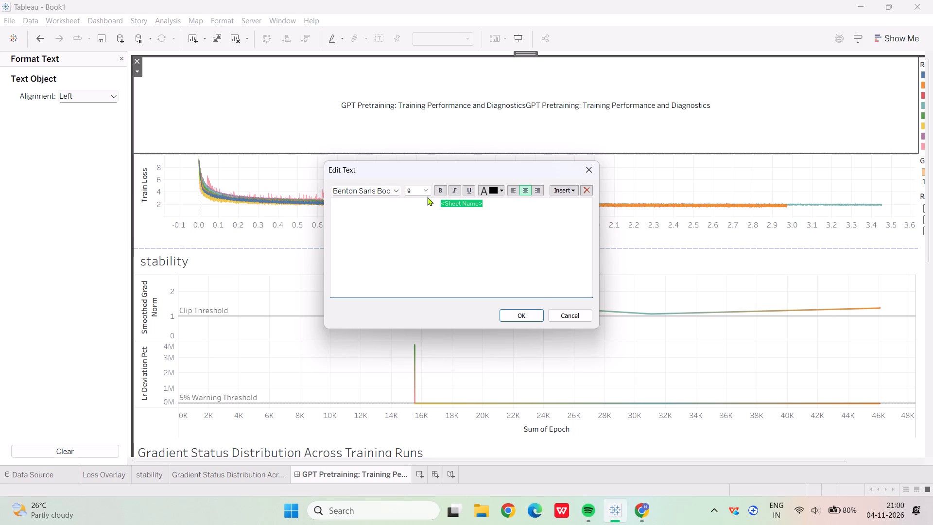
click(427, 194)
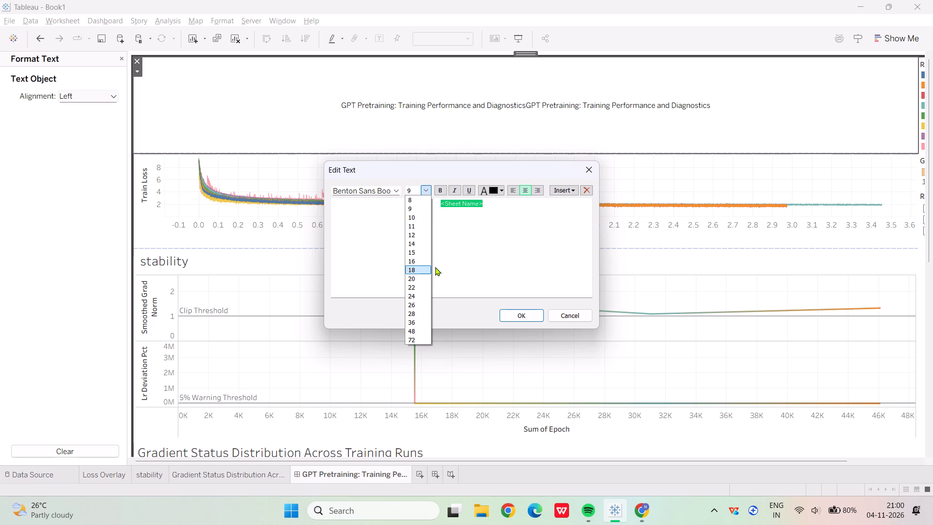
click(424, 269)
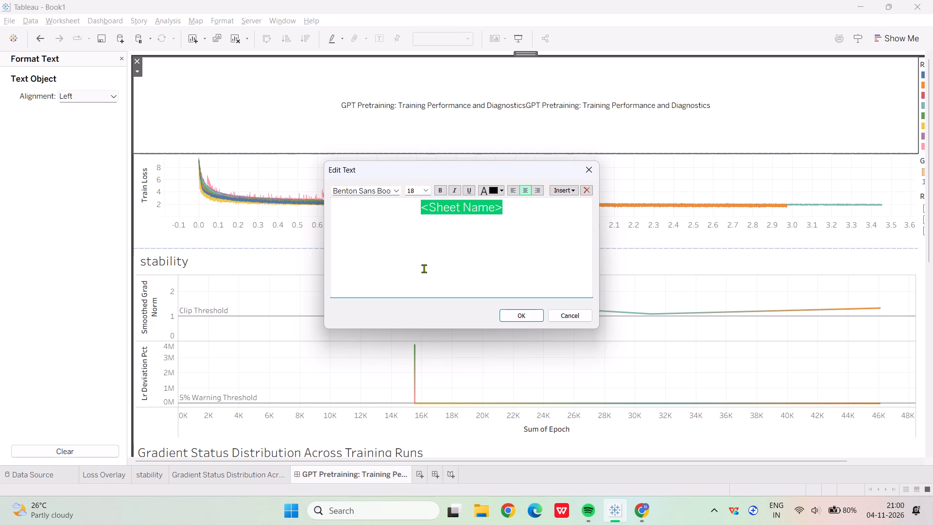
click(438, 186)
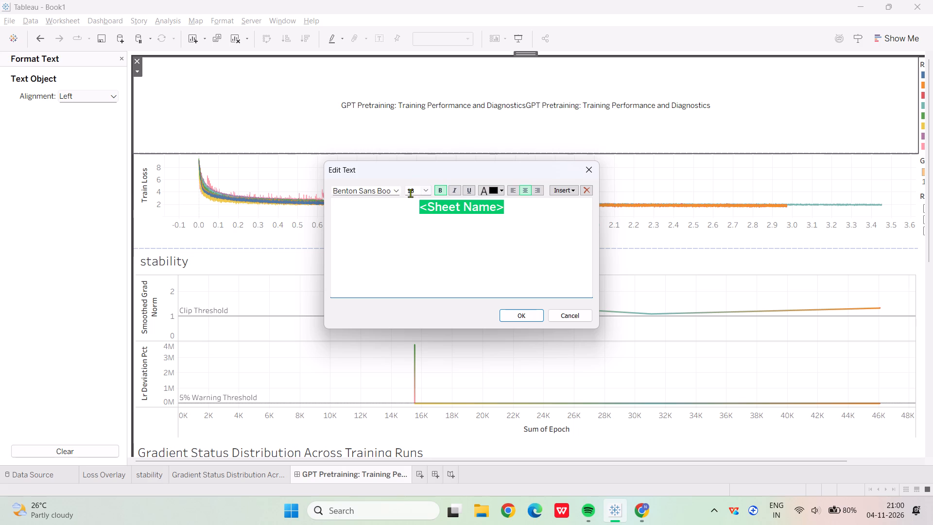
click(382, 192)
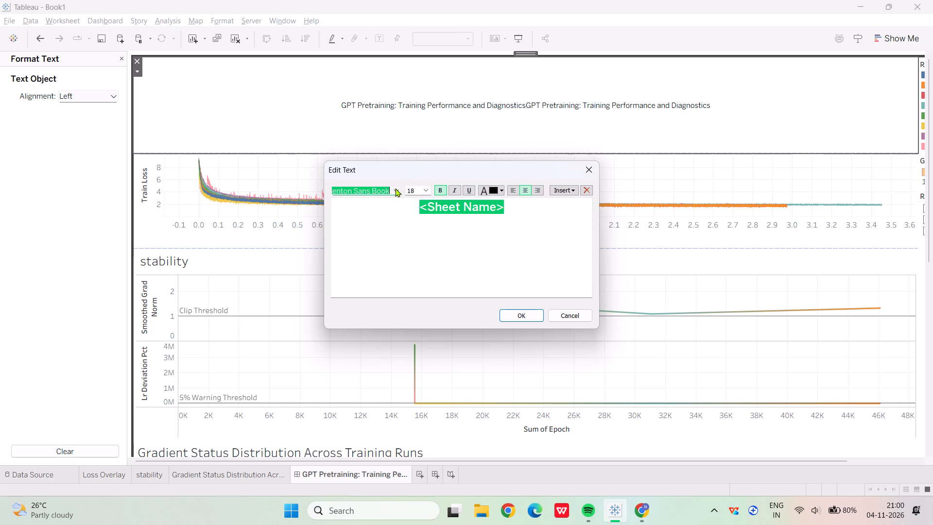
click(395, 188)
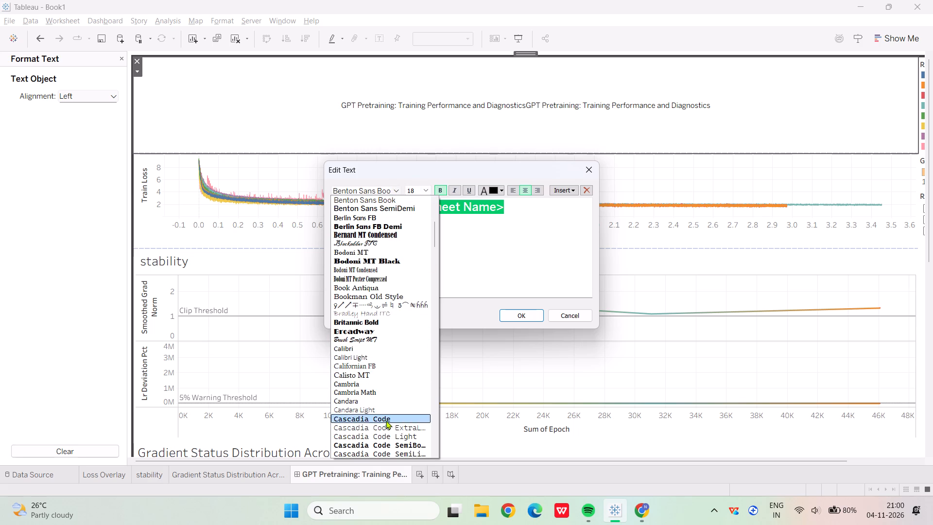
scroll(386, 422, down, 3)
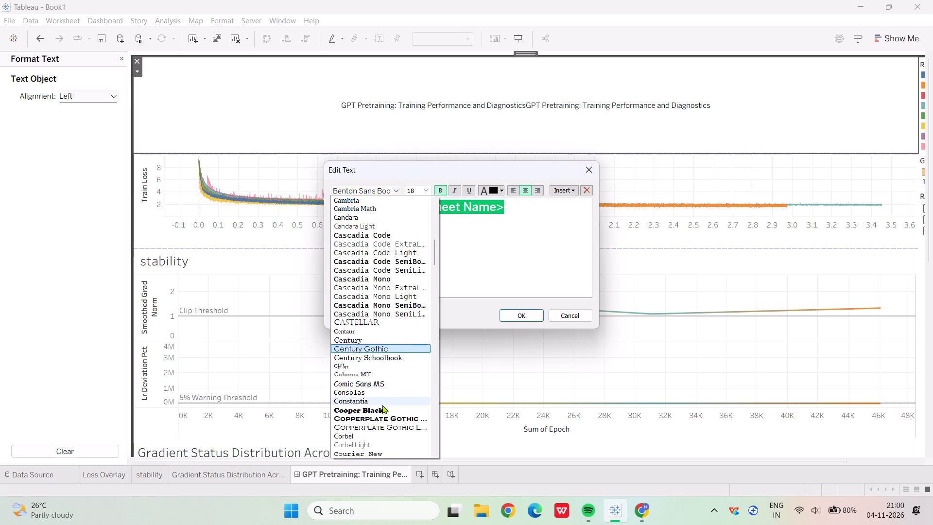
scroll(382, 405, down, 2)
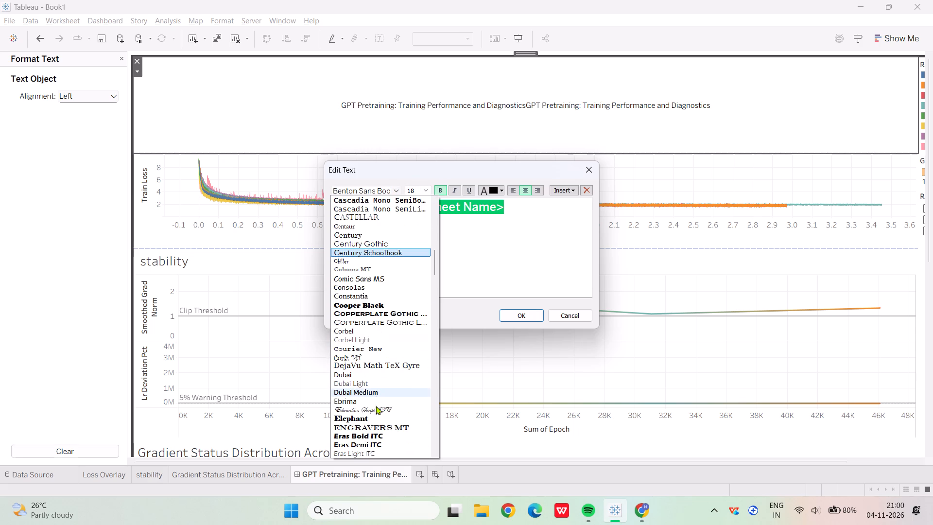
click(376, 417)
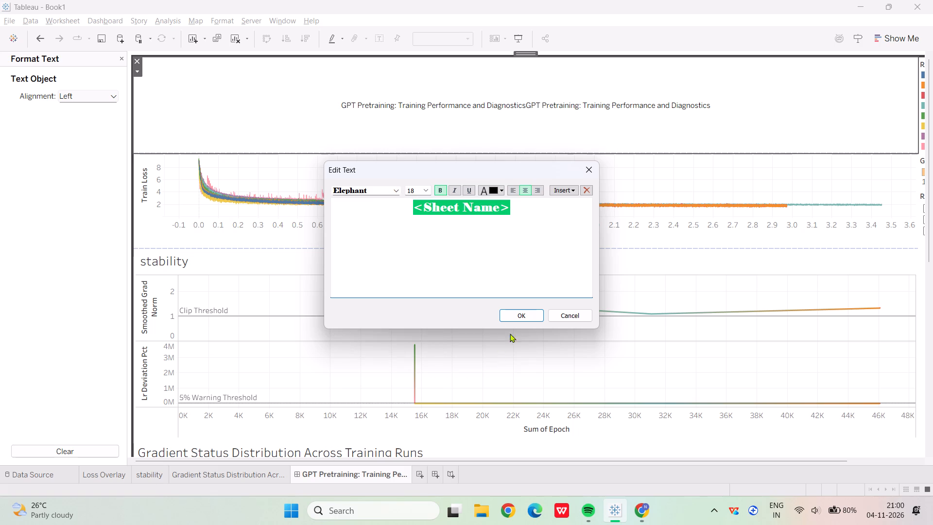
click(528, 315)
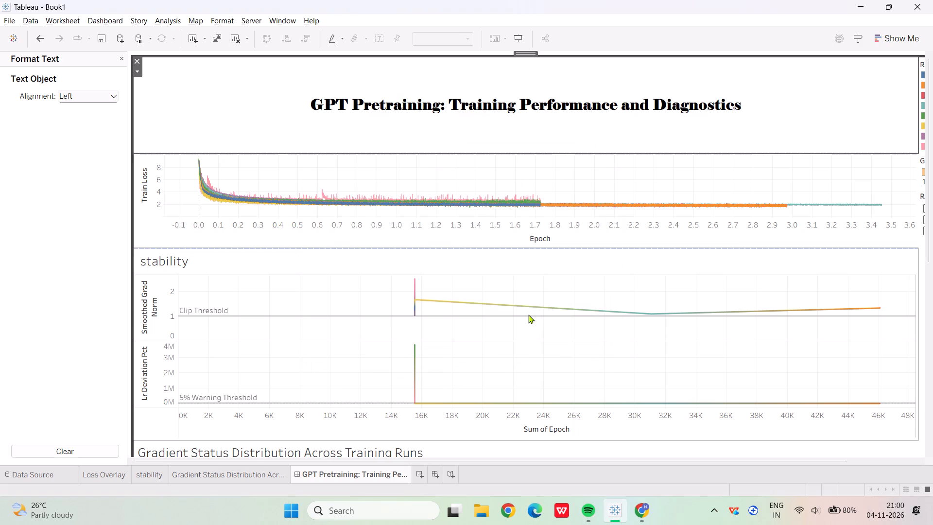
Reduce the height of the title text object by raising its lower border toward the title wording.
click(553, 150)
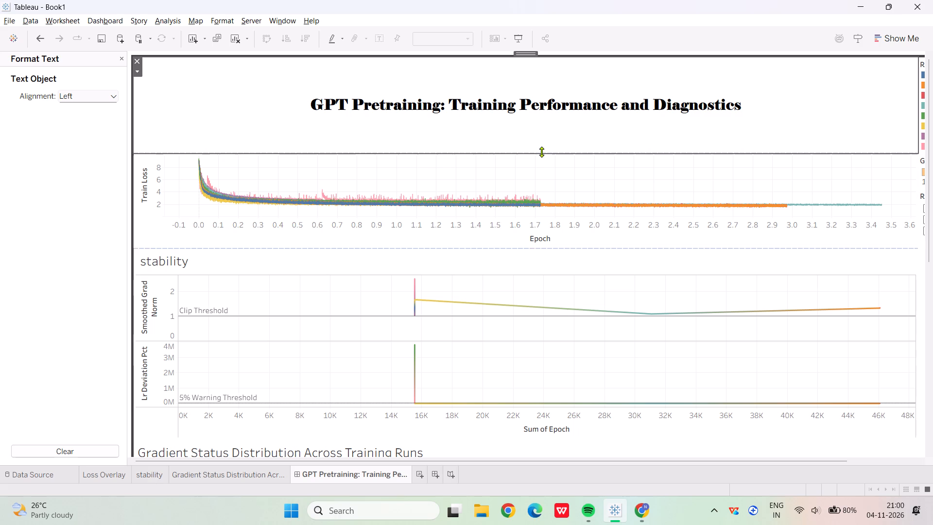
drag(541, 152, 541, 122)
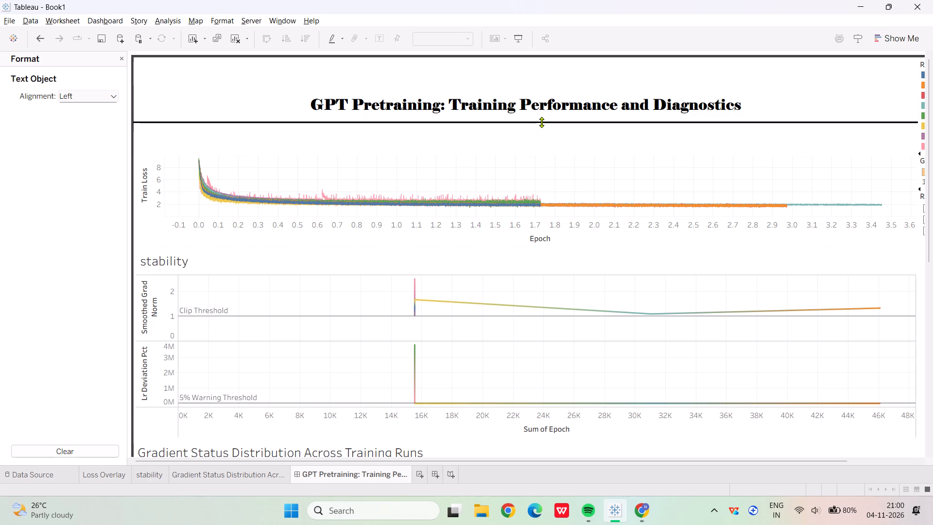
drag(541, 122, 544, 134)
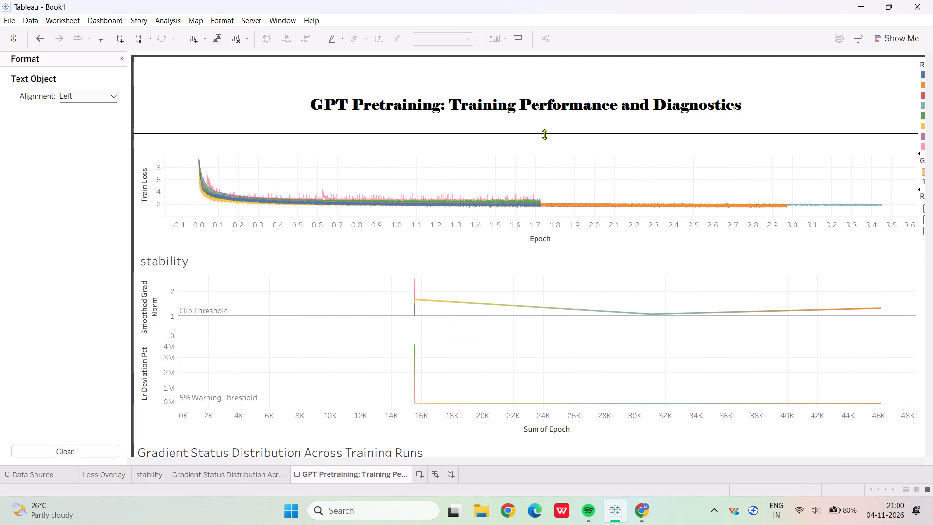
drag(544, 134, 544, 134)
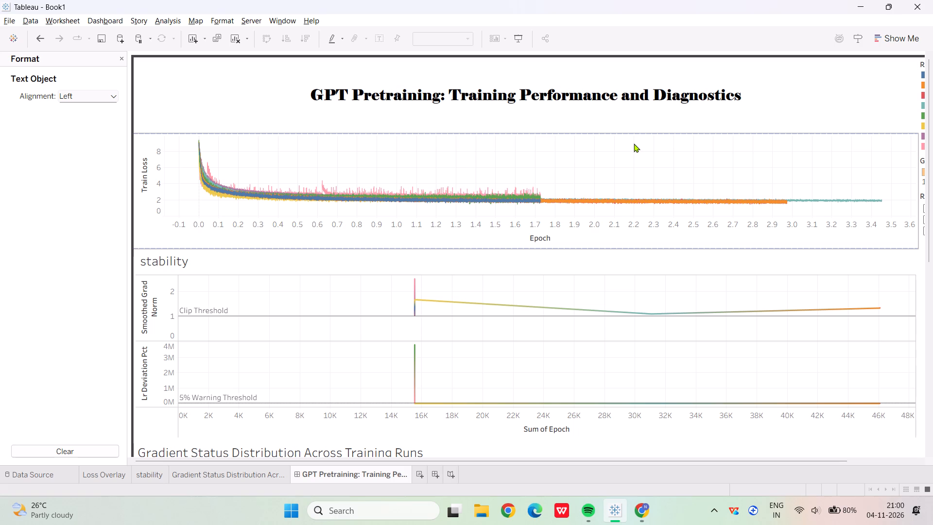
Make the Train Loss chart taller by lowering its bottom border into the stability chart's space.
scroll(634, 143, down, 1)
scroll(634, 143, up, 1)
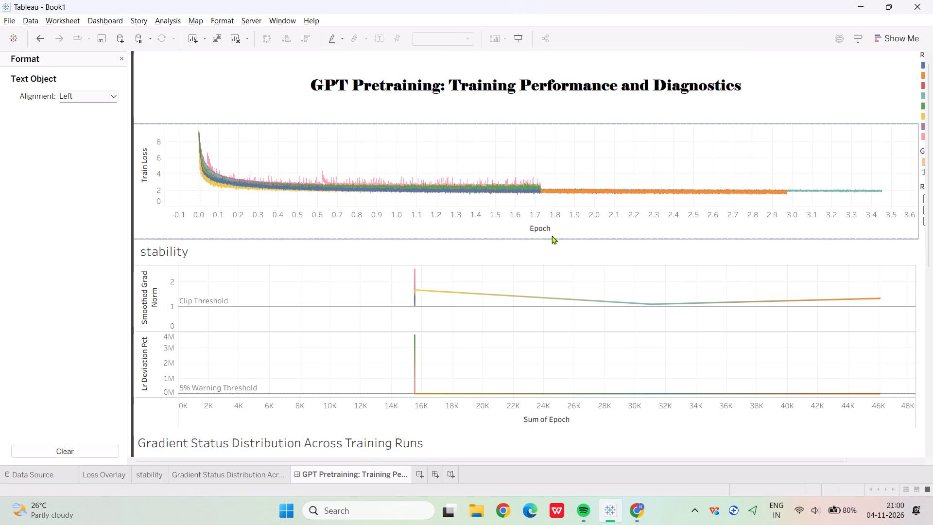
drag(552, 235, 549, 240)
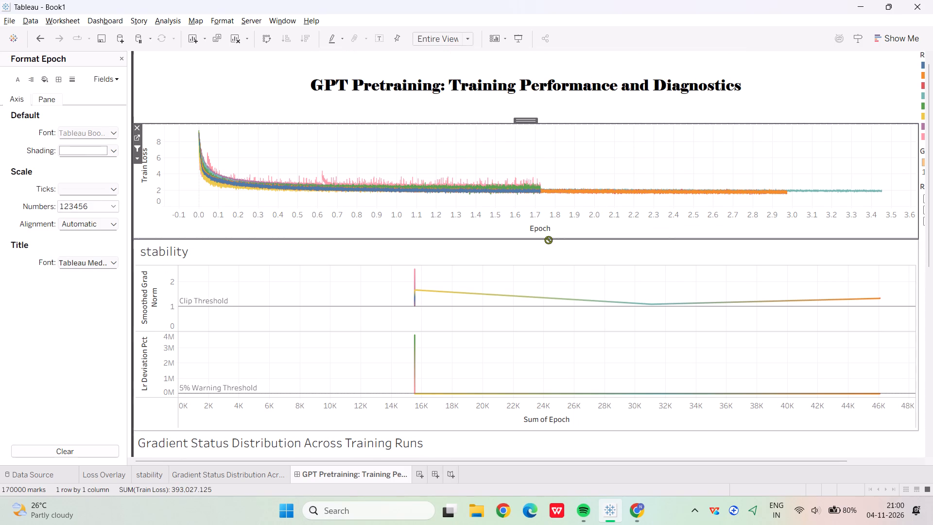
drag(549, 240, 145, 393)
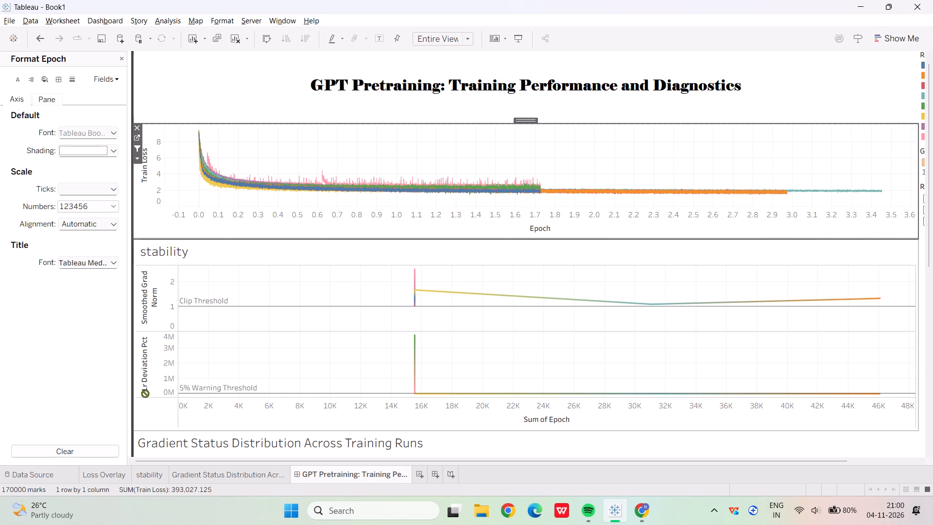
drag(145, 393, 82, 382)
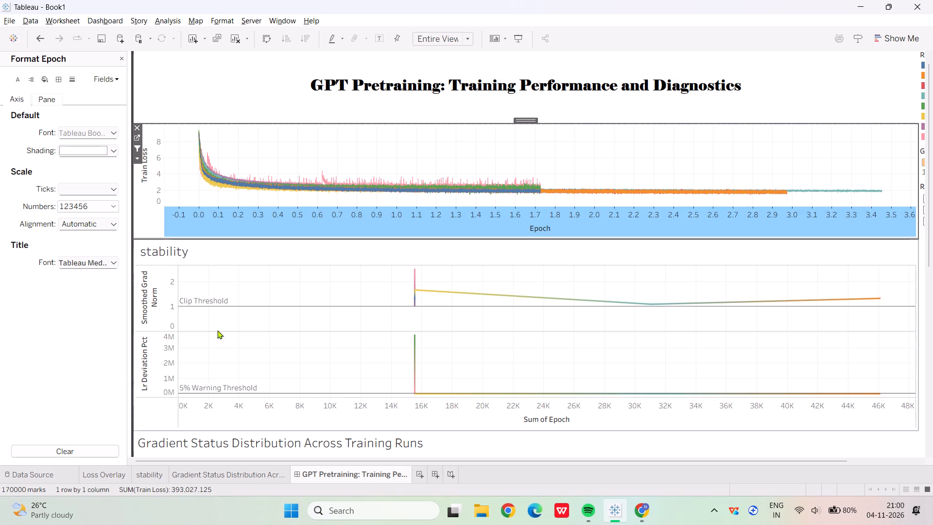
click(479, 223)
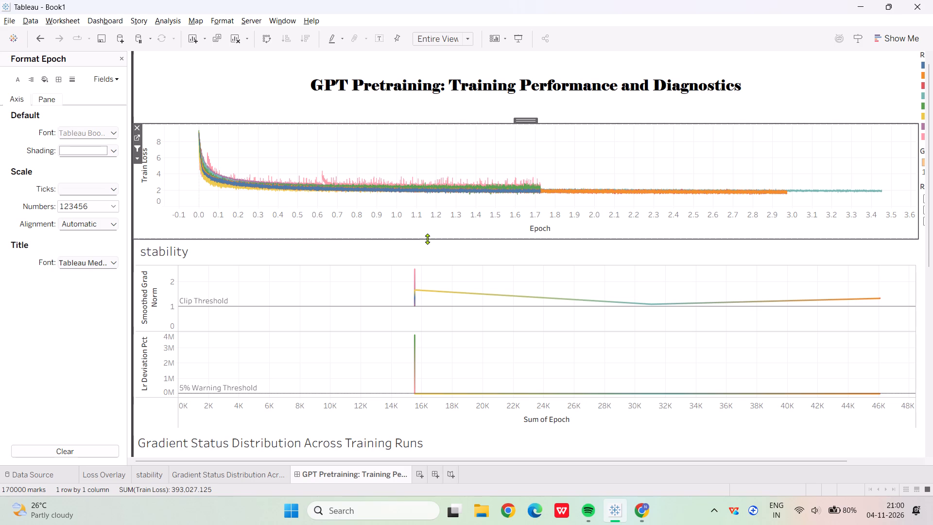
drag(427, 239, 436, 291)
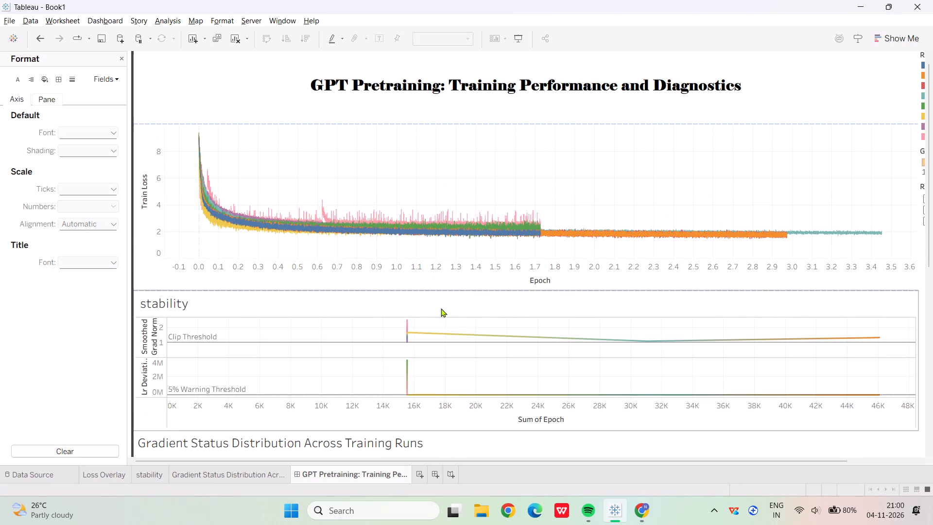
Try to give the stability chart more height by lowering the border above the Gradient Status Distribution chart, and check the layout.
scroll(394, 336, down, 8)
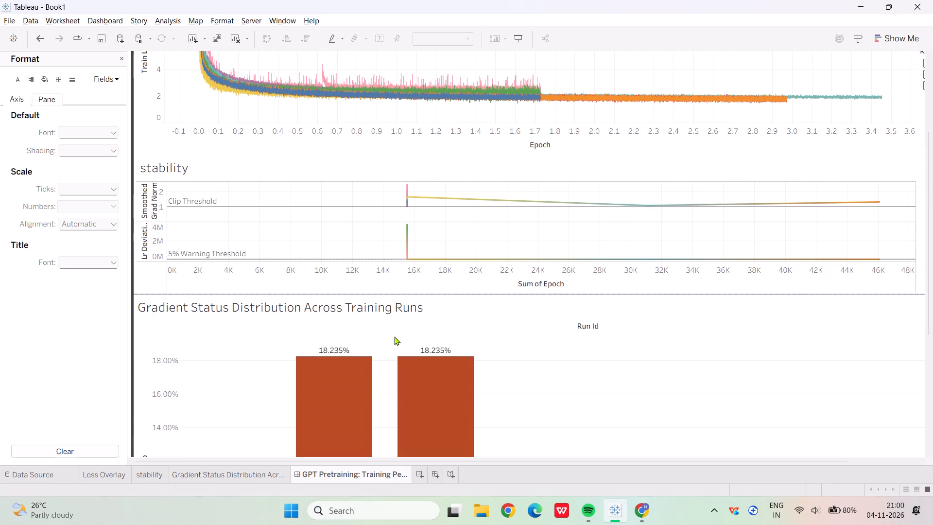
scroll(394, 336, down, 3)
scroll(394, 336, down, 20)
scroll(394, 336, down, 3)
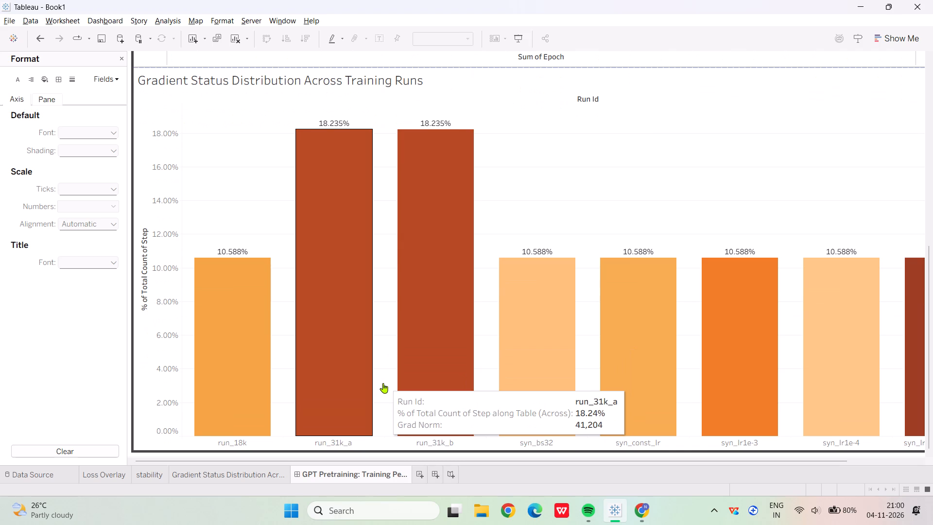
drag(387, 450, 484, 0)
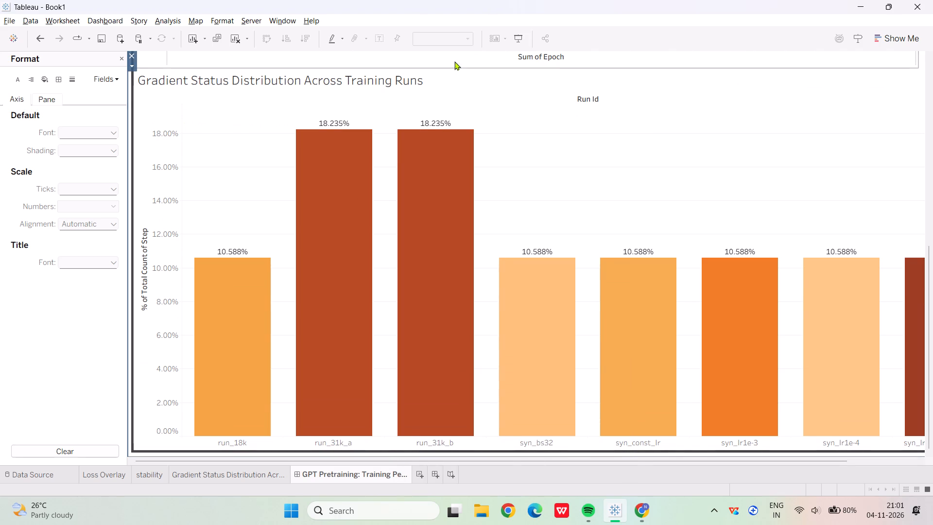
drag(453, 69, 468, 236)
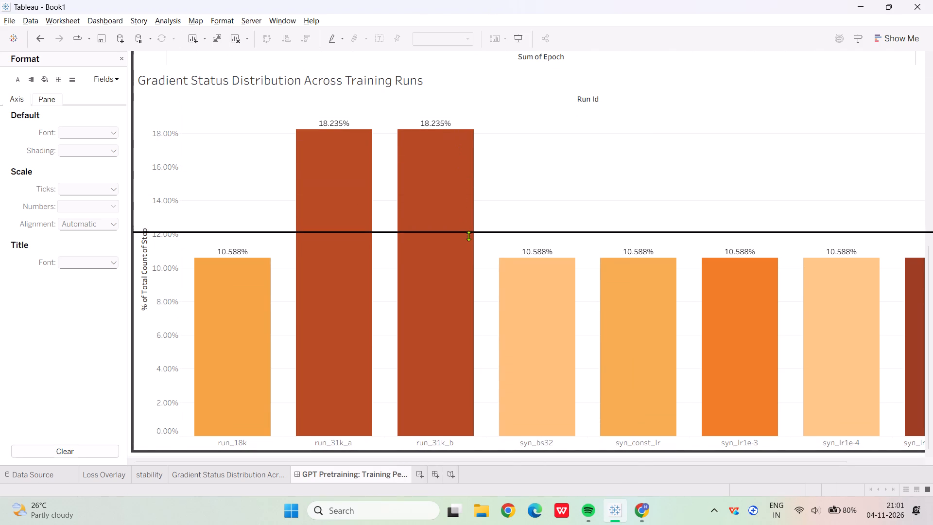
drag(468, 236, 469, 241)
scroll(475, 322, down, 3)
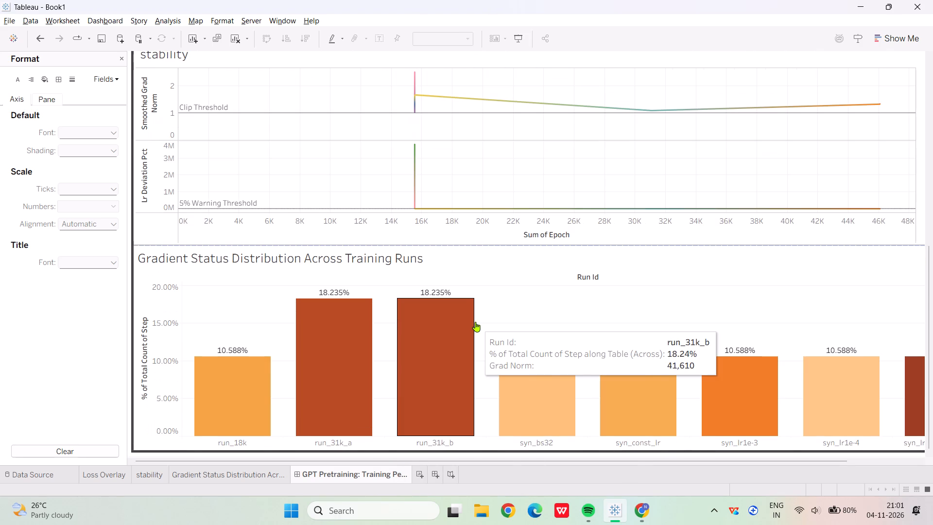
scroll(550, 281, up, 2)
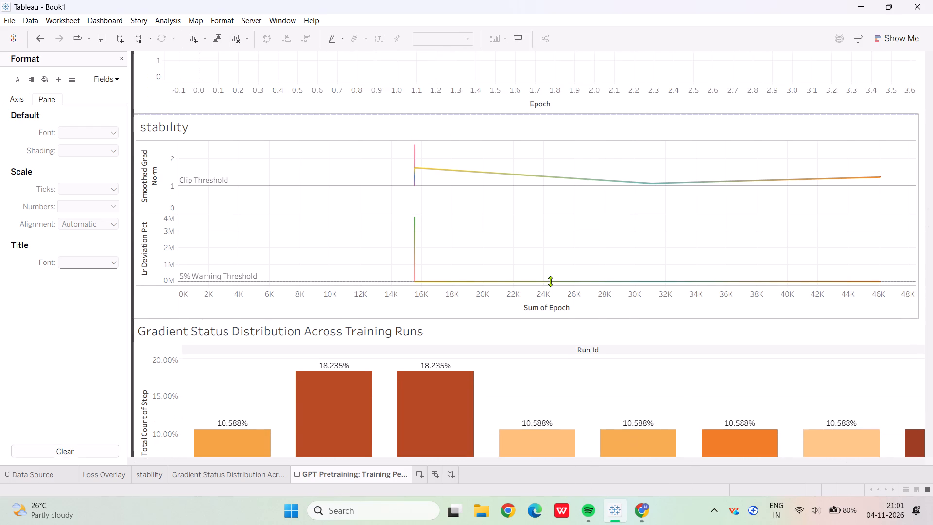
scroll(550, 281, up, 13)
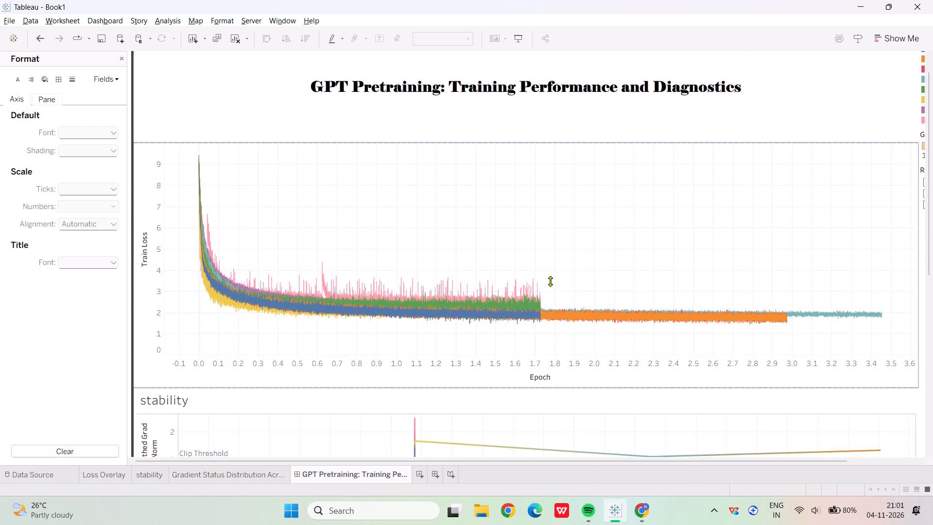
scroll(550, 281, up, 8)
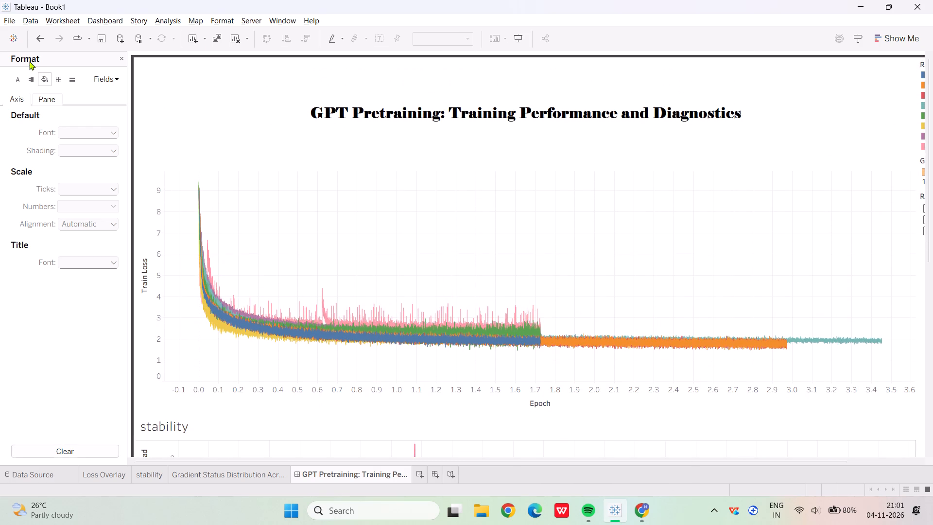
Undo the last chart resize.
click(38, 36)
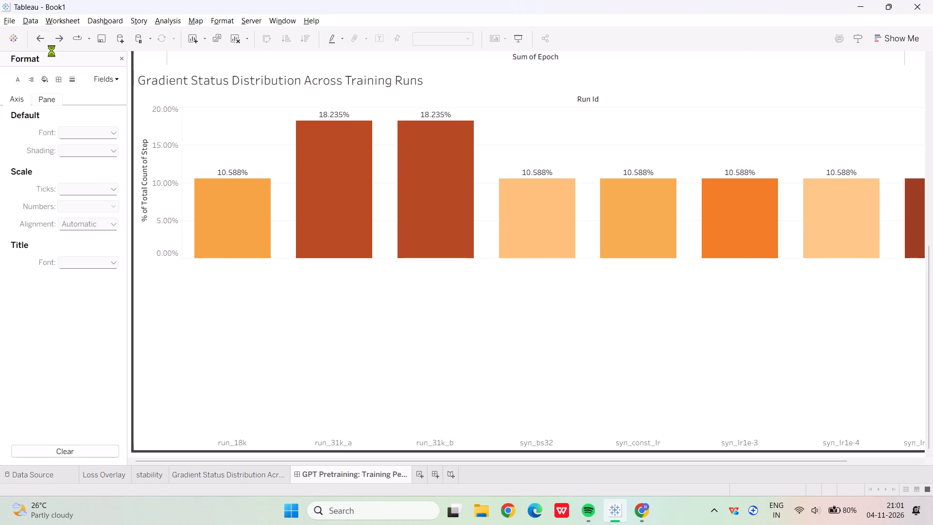
Make the stability chart taller by lowering its border with the Gradient Status Distribution chart.
scroll(433, 231, up, 1)
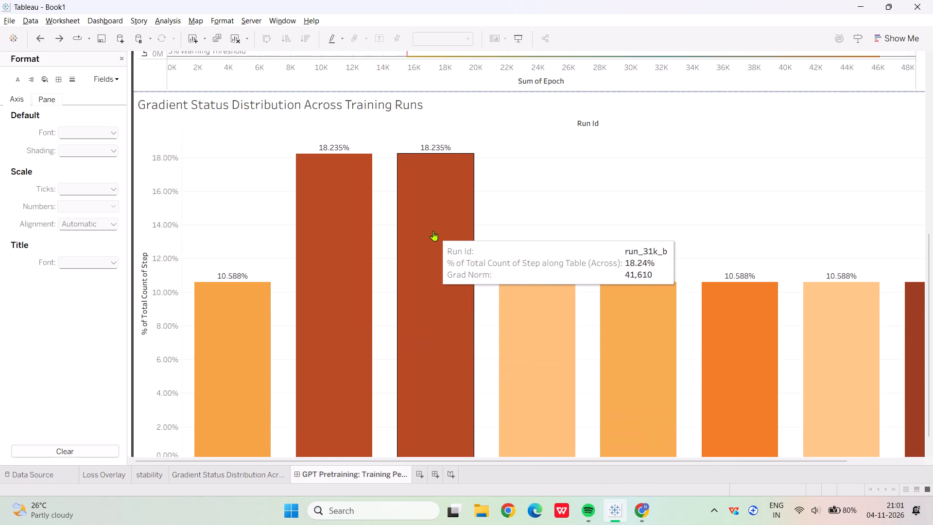
scroll(433, 231, up, 1)
drag(427, 120, 447, 310)
click(447, 310)
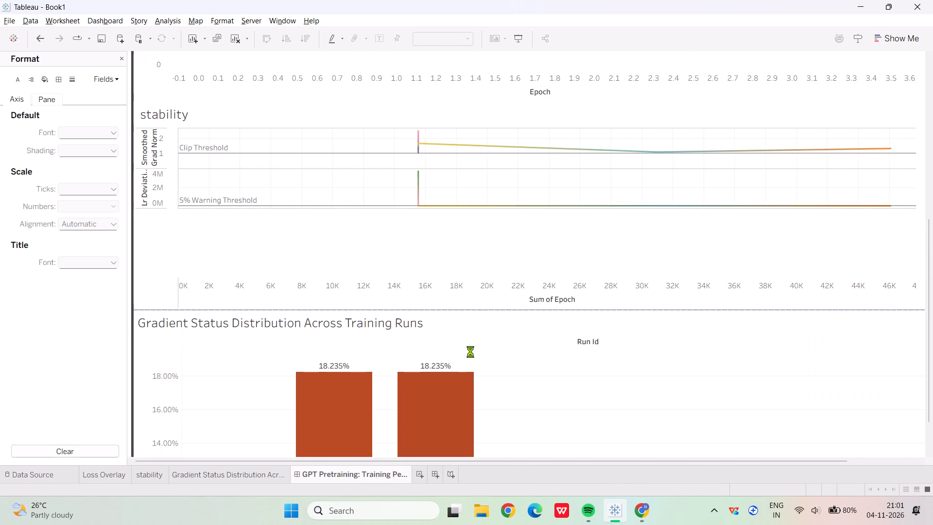
Examine the resized dashboard from the Train Loss chart through the stability and Gradient Status Distribution charts.
scroll(470, 351, down, 5)
scroll(470, 351, up, 4)
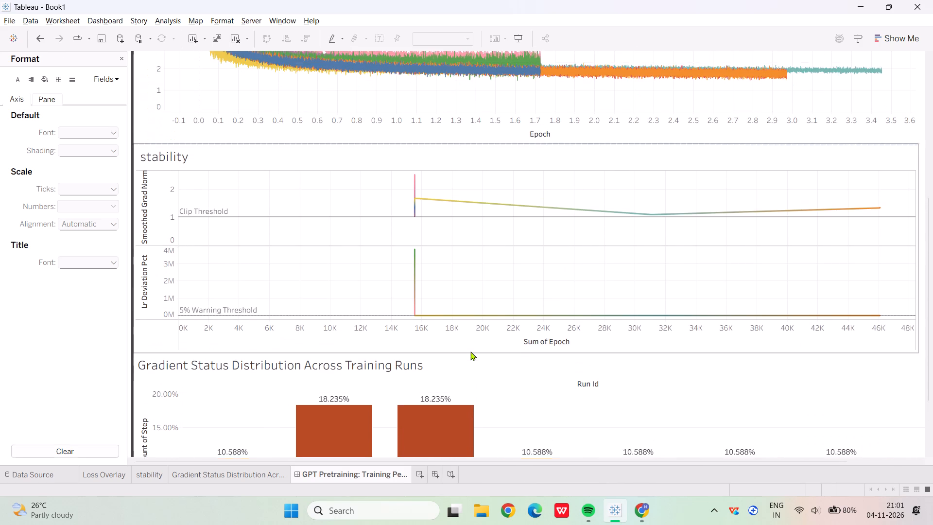
scroll(470, 351, up, 9)
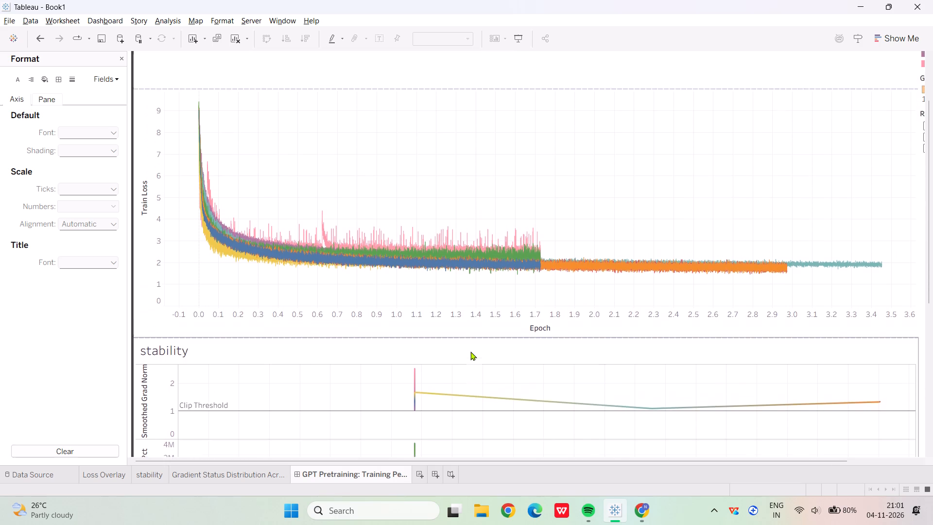
scroll(470, 351, up, 1)
scroll(470, 351, down, 20)
scroll(470, 351, down, 1)
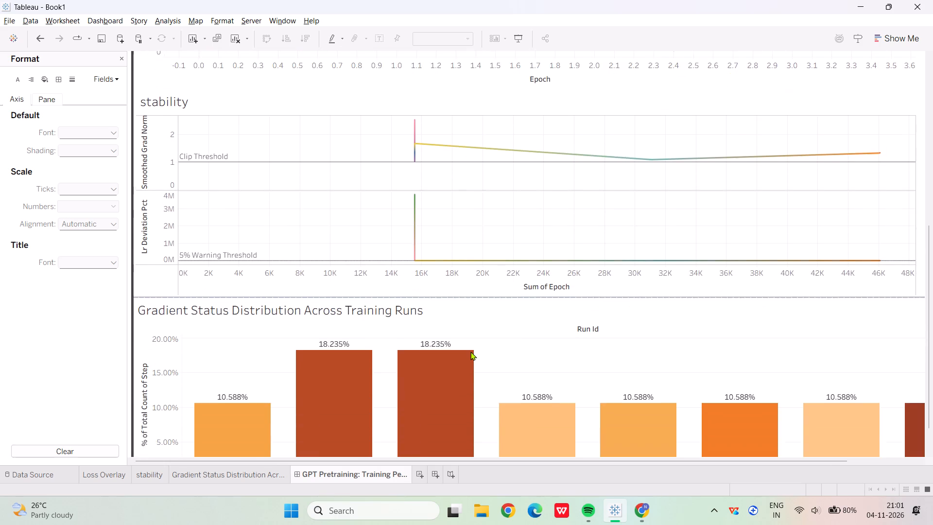
scroll(470, 351, down, 7)
scroll(368, 158, up, 3)
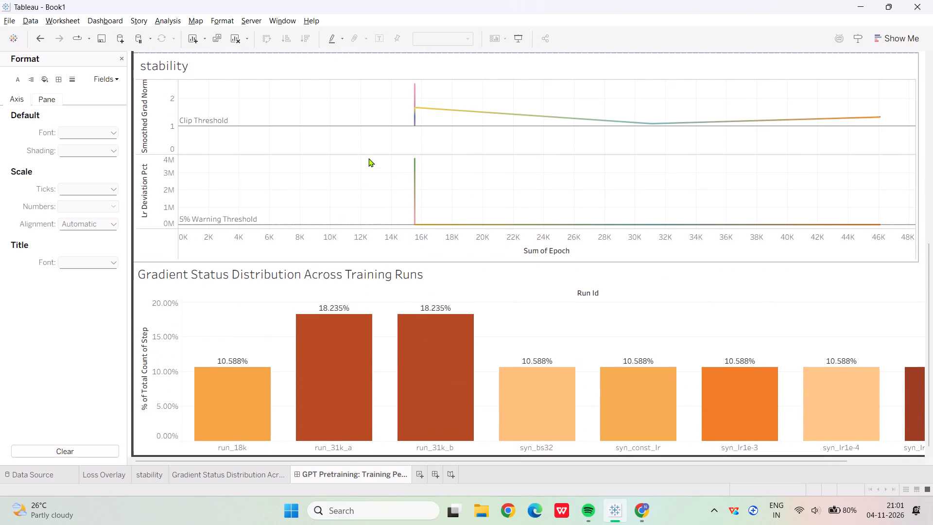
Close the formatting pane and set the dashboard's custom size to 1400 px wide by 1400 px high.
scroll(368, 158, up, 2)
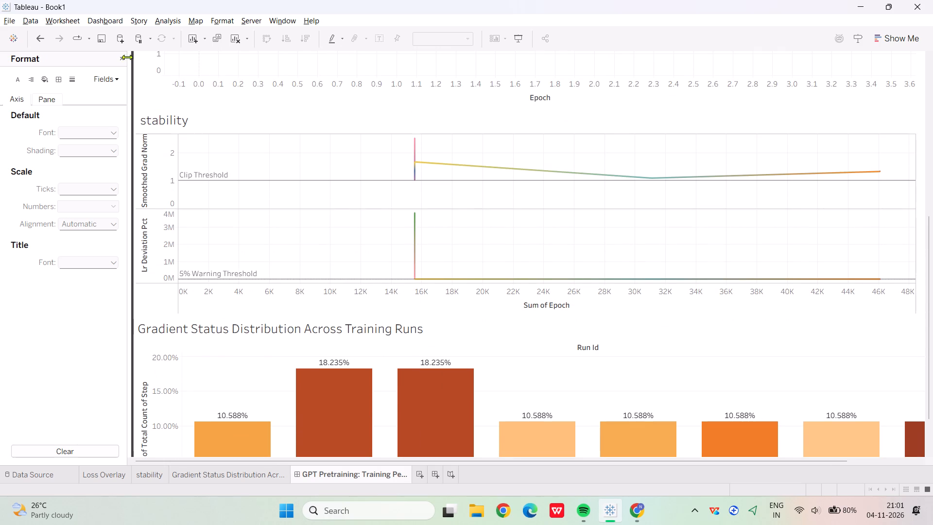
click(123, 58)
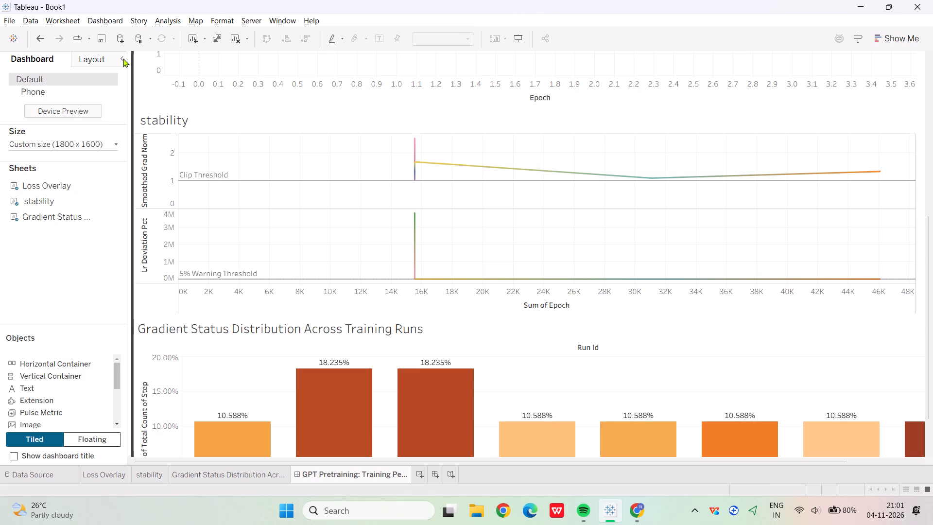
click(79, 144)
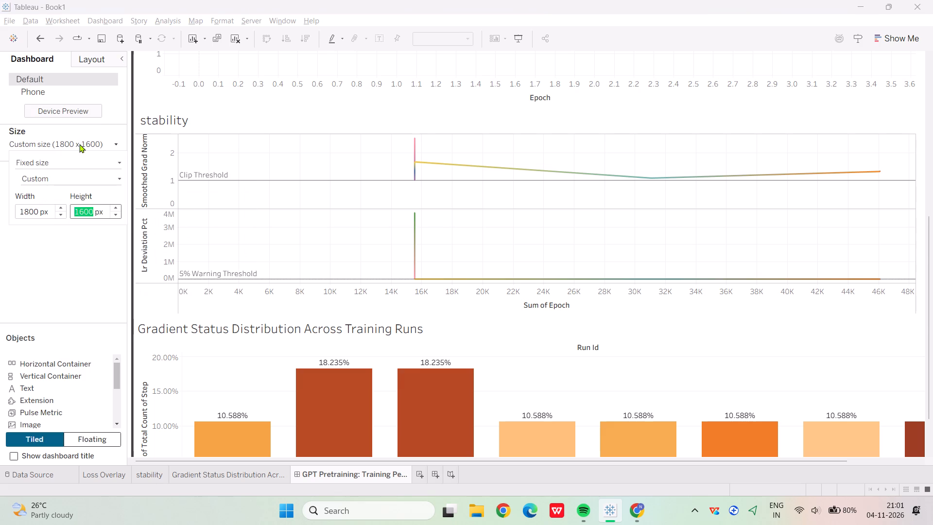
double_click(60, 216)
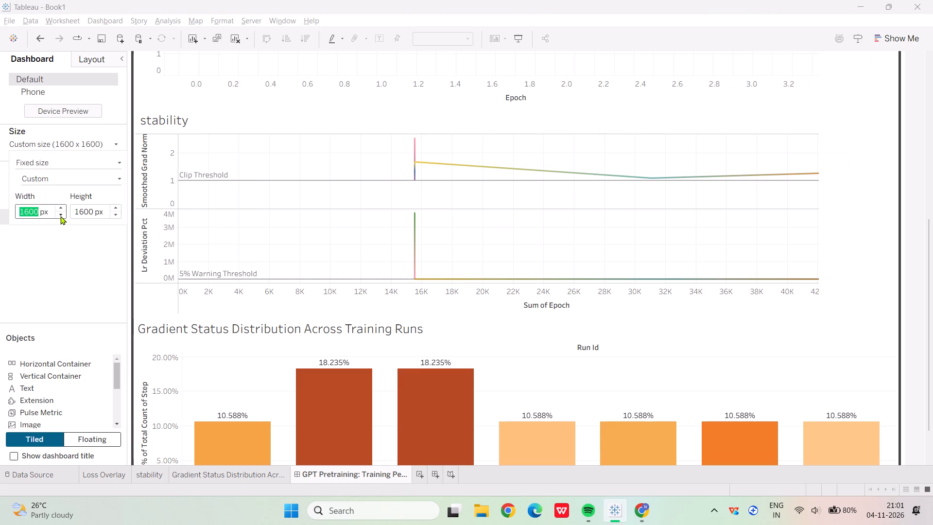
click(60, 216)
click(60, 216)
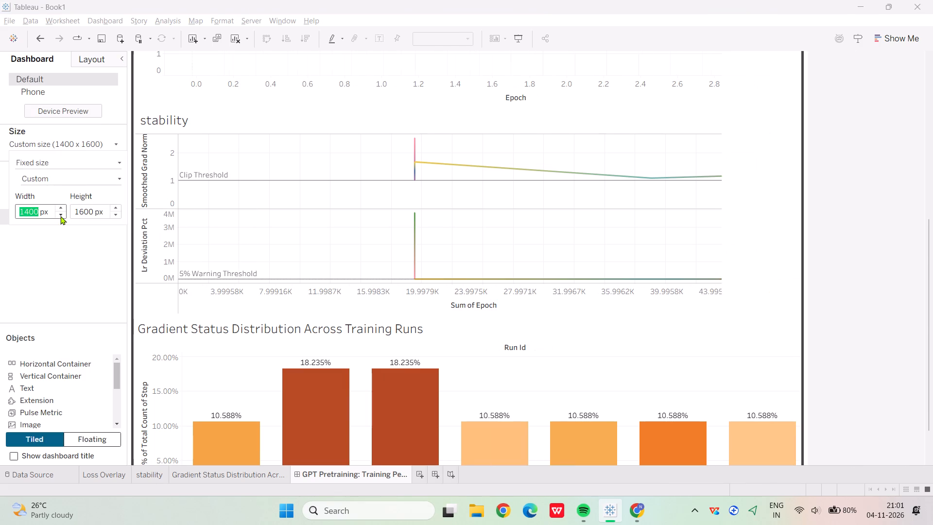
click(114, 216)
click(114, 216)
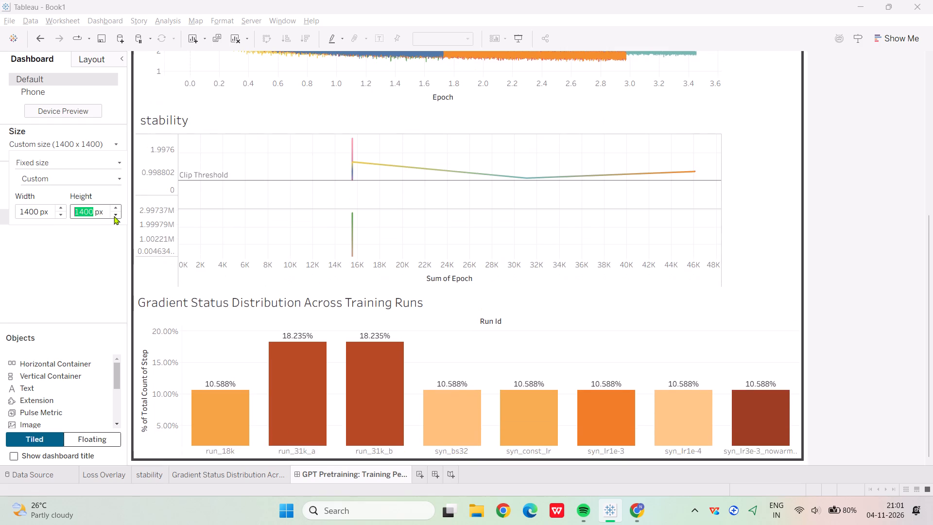
Shrink the dashboard title area slightly by raising its border with the Train Loss chart, and check the charts below.
scroll(325, 227, up, 13)
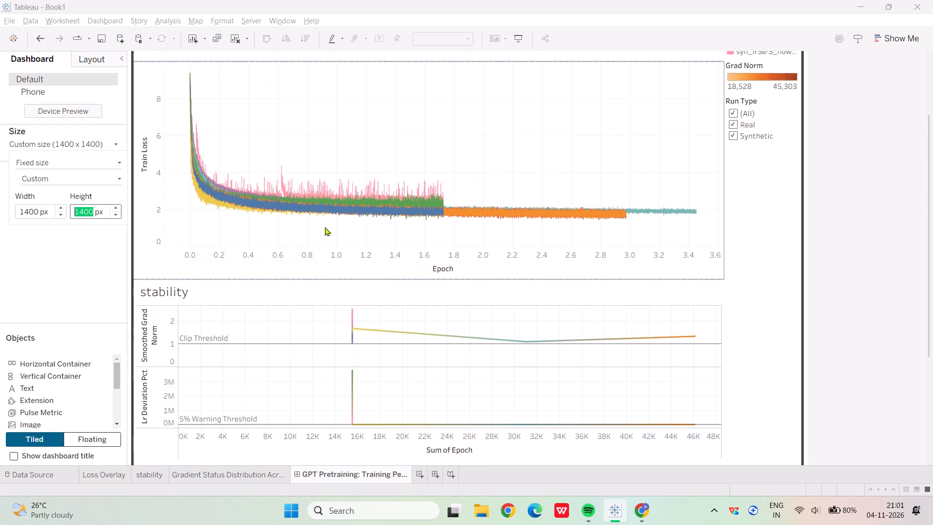
scroll(325, 227, up, 10)
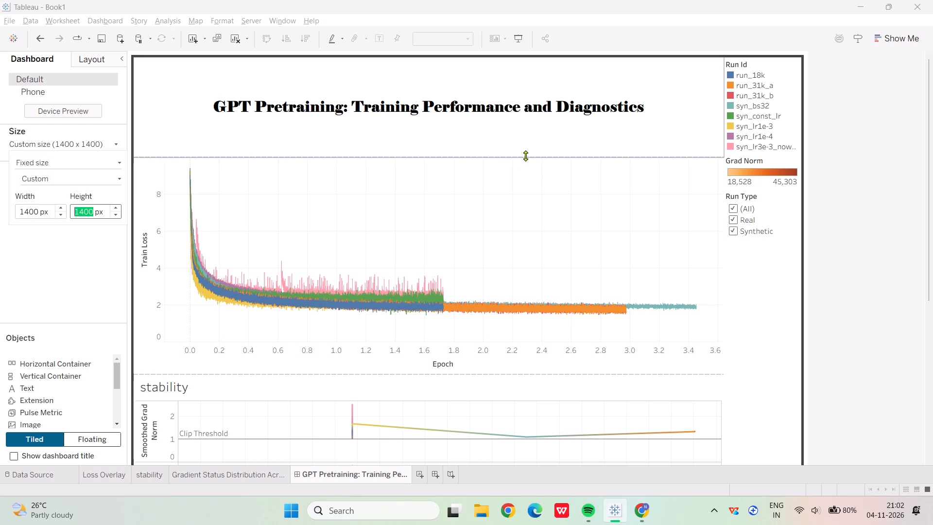
drag(525, 156, 529, 146)
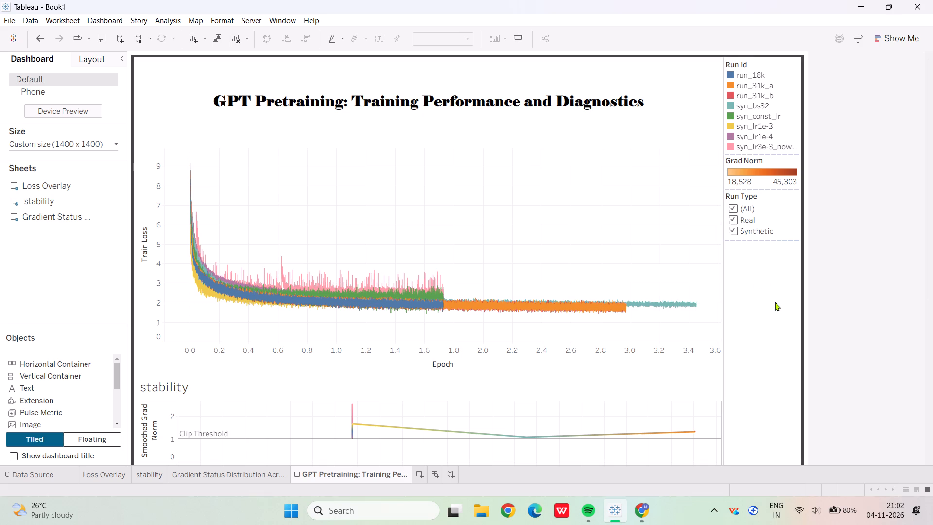
scroll(642, 403, down, 5)
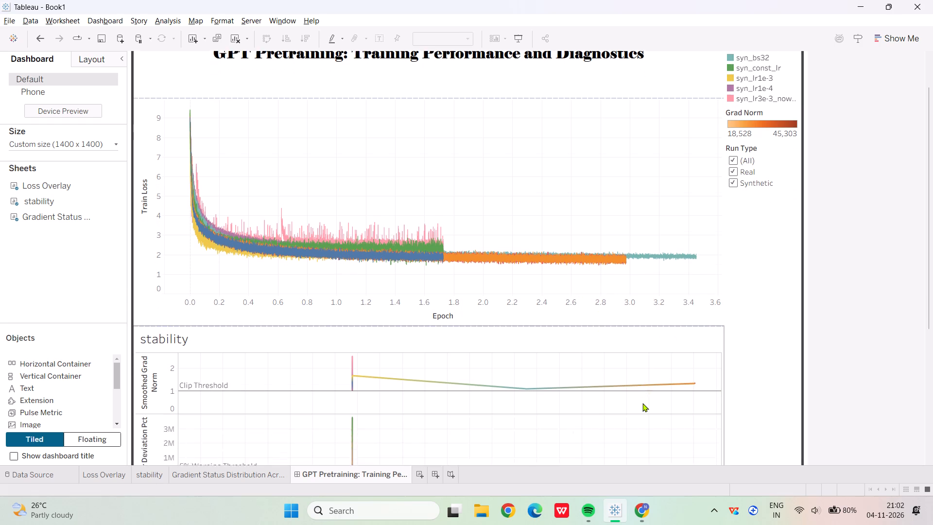
scroll(642, 403, down, 20)
scroll(642, 403, down, 20)
scroll(642, 403, down, 20)
scroll(642, 403, up, 20)
scroll(642, 403, up, 3)
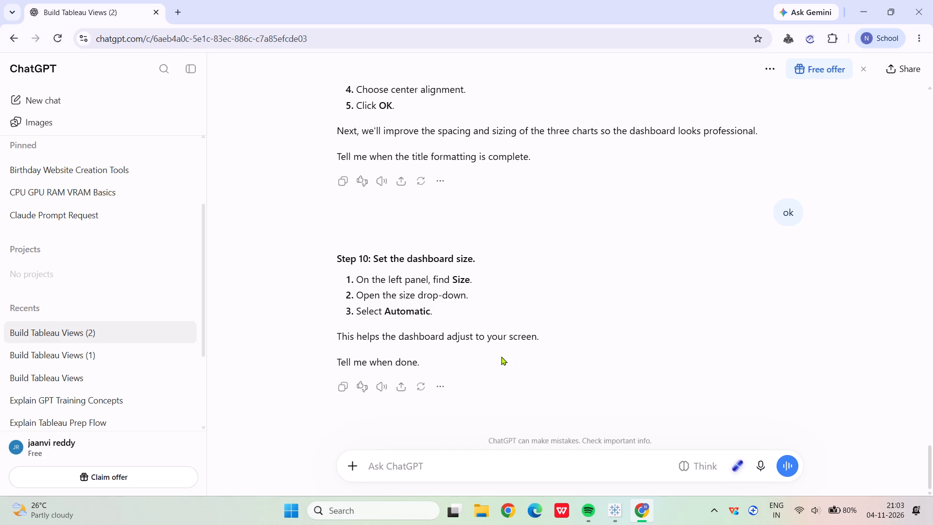
Switch back to Tableau and look through the available dashboard objects.
key(alt+Tab)
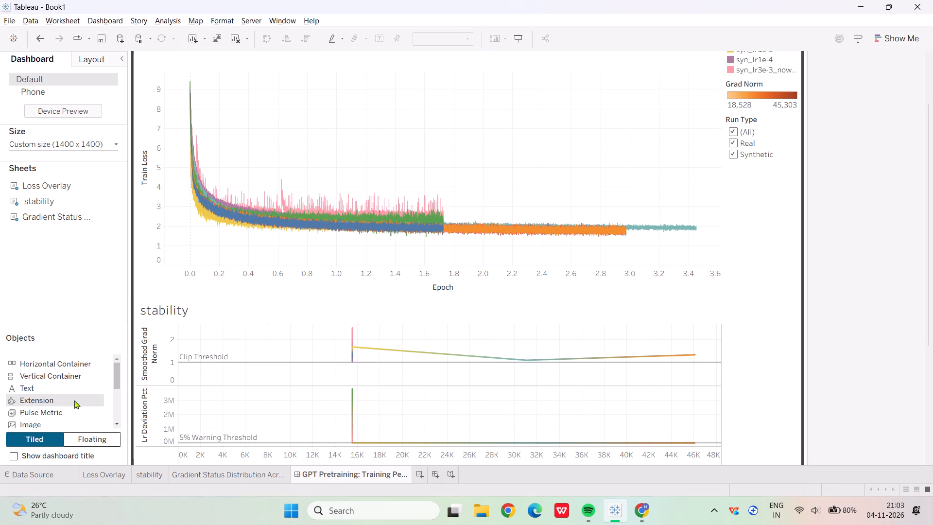
scroll(61, 403, down, 6)
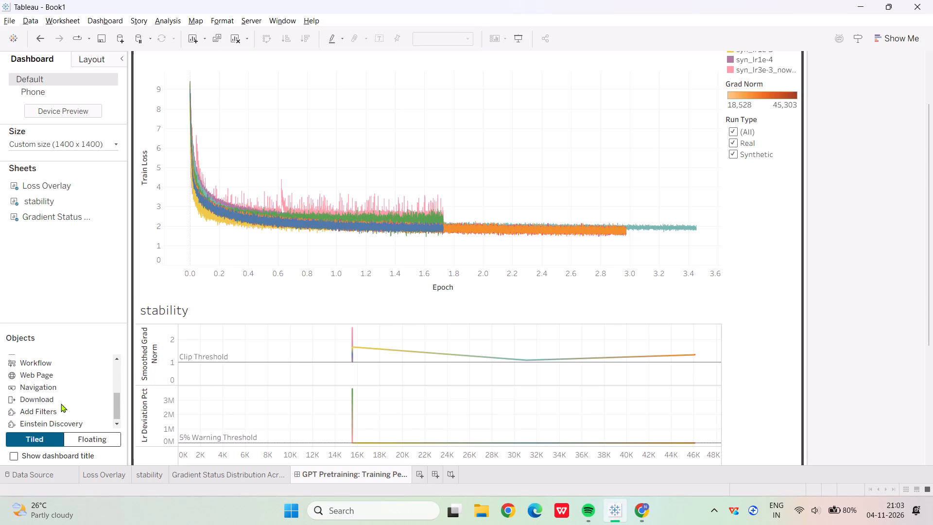
scroll(61, 403, down, 4)
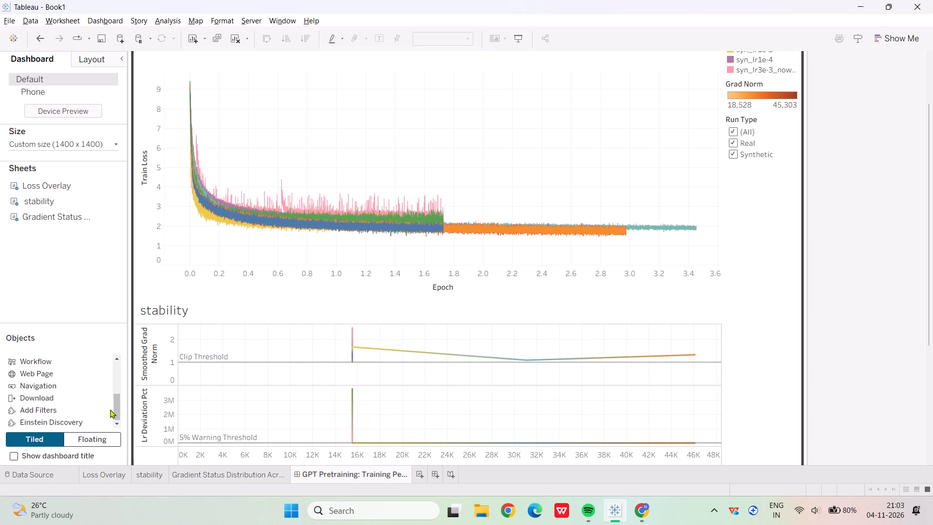
drag(119, 417, 126, 389)
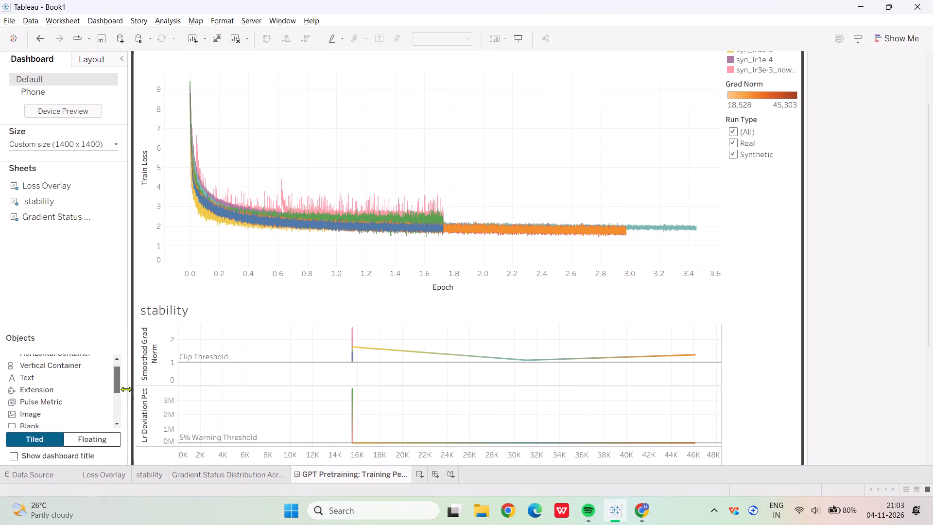
drag(126, 389, 129, 377)
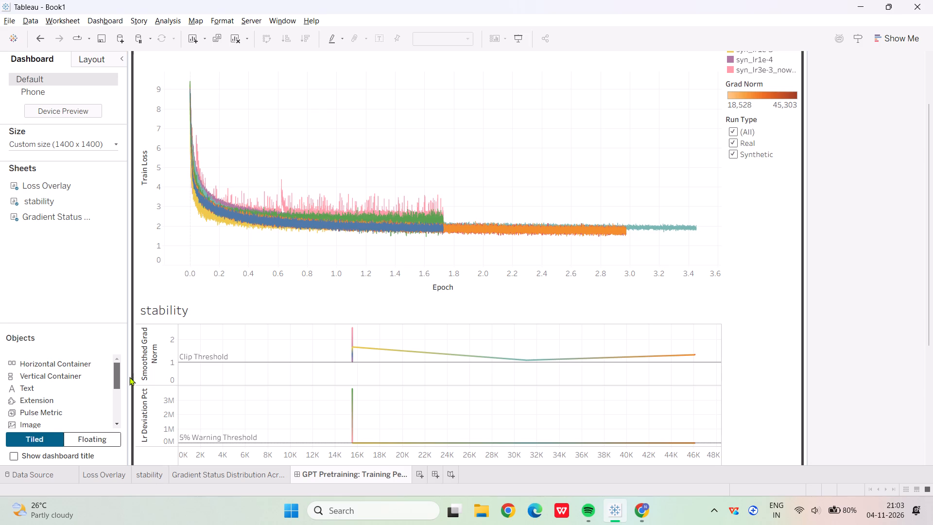
drag(129, 377, 121, 400)
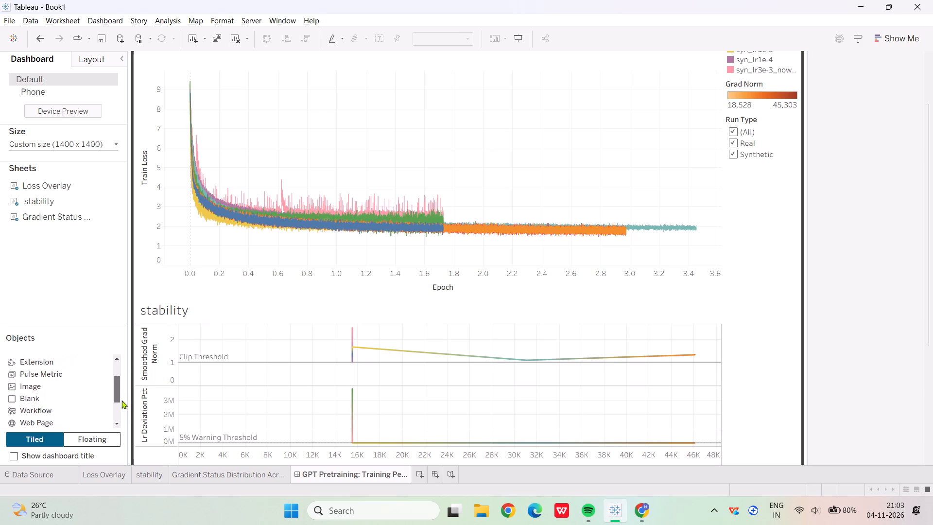
drag(121, 400, 114, 430)
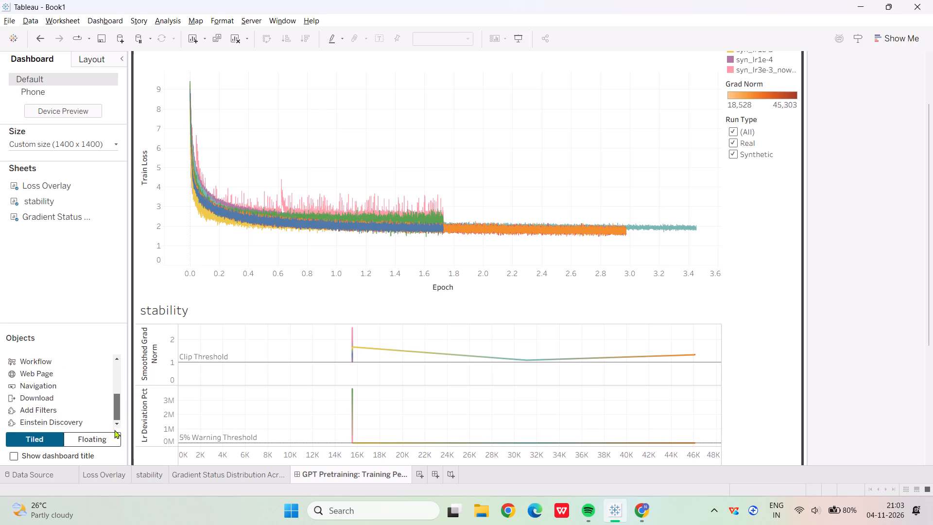
drag(114, 430, 56, 293)
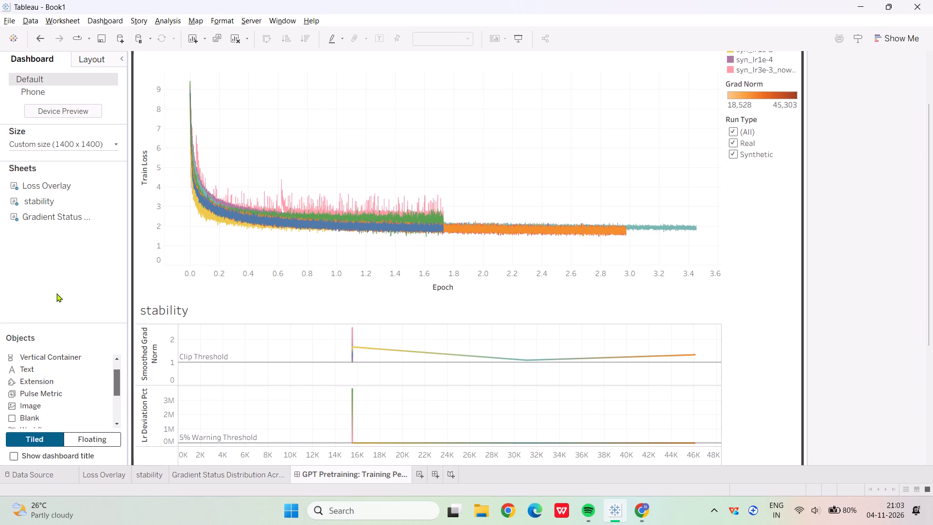
drag(56, 293, 75, 145)
Set the dashboard's fixed size to the Desktop Browser (1000 x 800) preset.
click(111, 144)
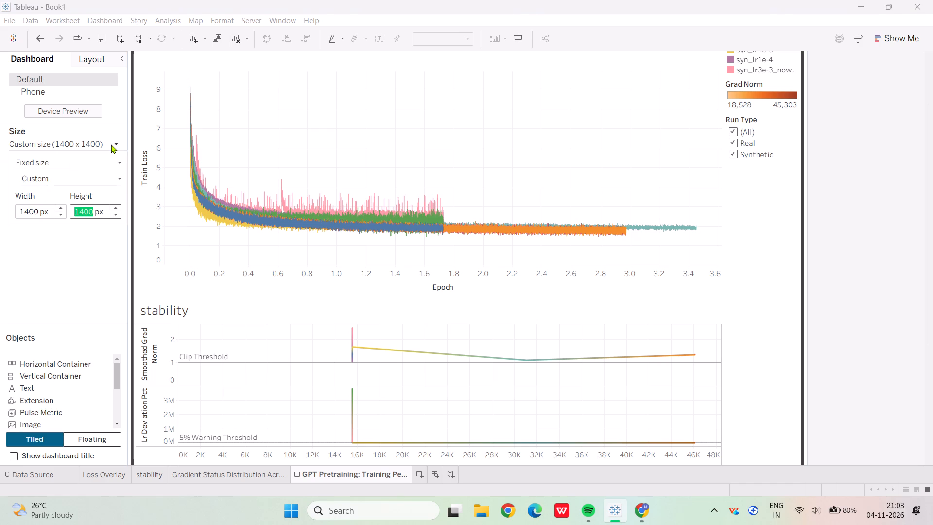
click(46, 181)
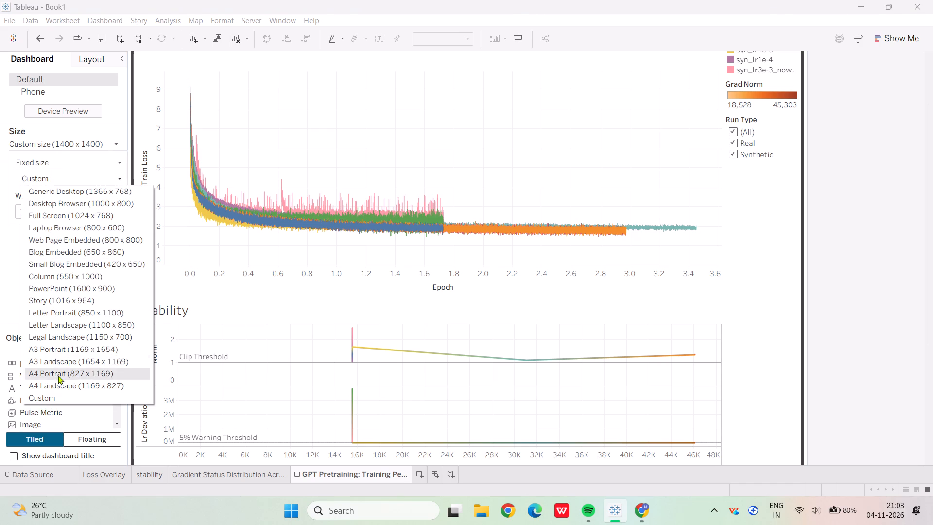
click(101, 202)
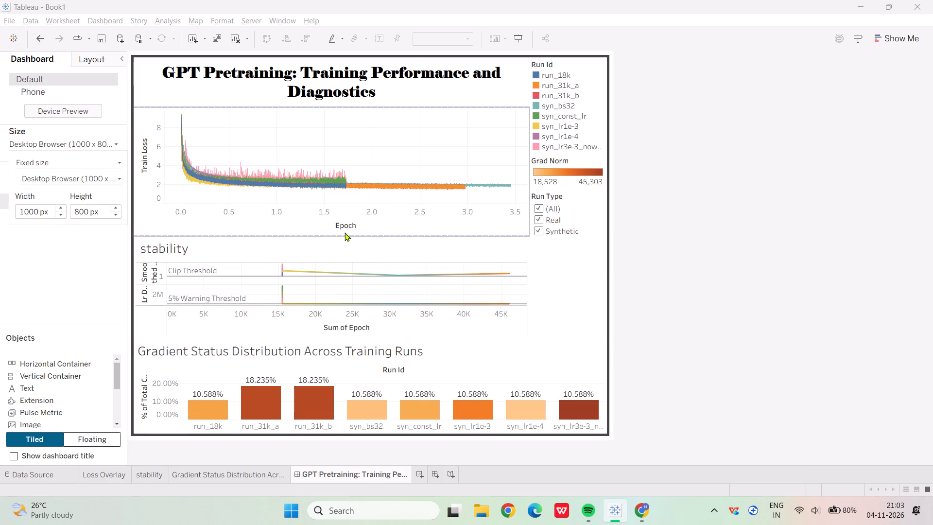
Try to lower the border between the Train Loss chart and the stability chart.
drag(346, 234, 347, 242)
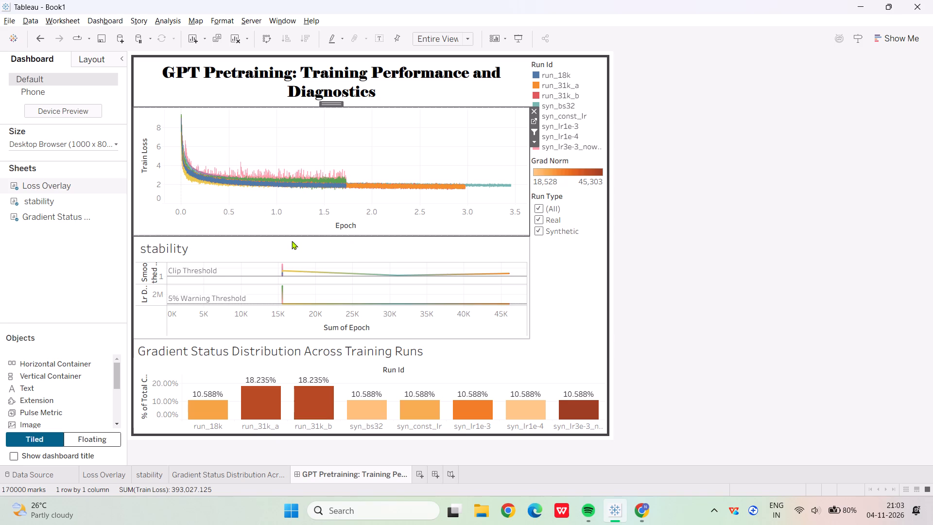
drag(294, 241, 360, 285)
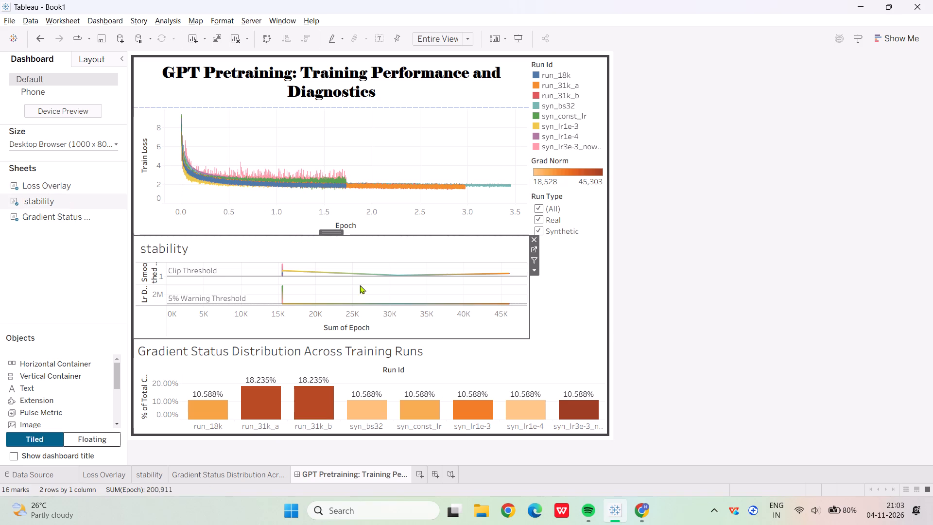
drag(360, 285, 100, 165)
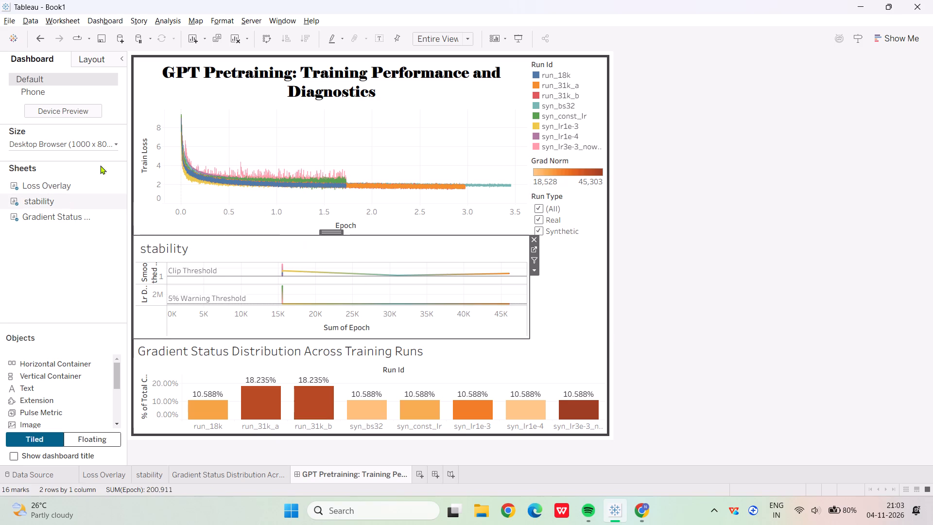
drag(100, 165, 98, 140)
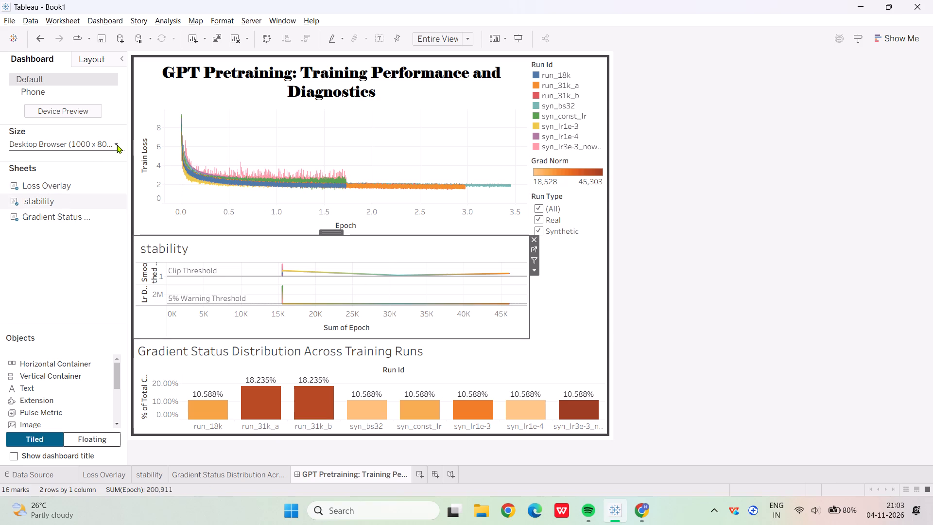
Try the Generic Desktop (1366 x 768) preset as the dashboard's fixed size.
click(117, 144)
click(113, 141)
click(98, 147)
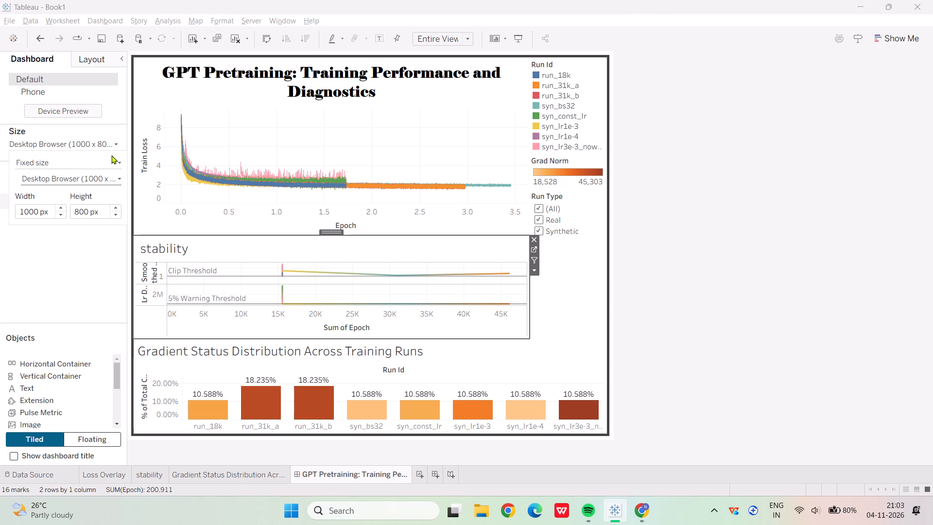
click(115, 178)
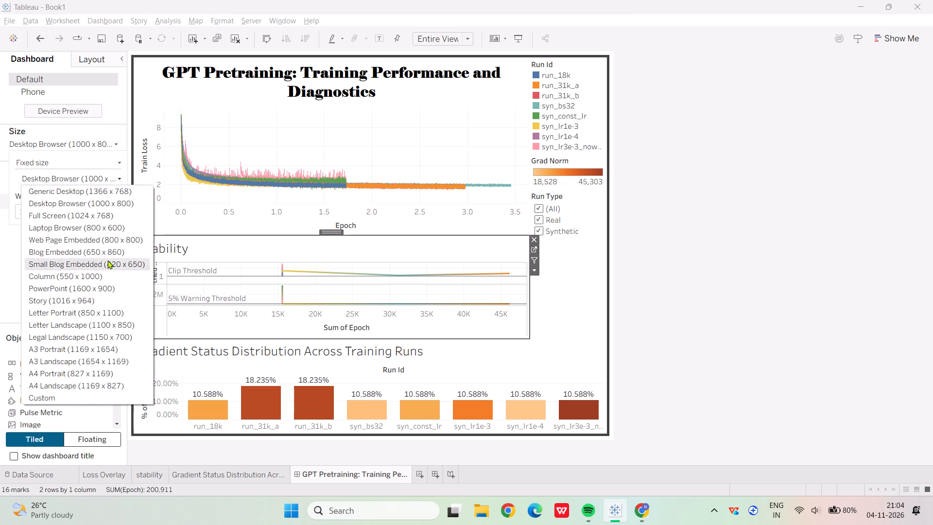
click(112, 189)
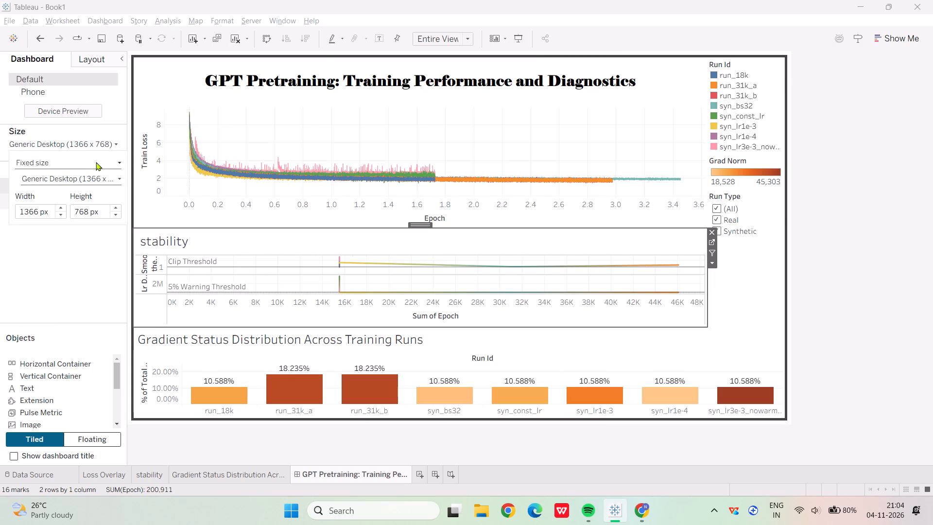
Switch the dashboard's fixed size back to the Desktop Browser (1000 x 800) preset.
click(100, 180)
click(103, 203)
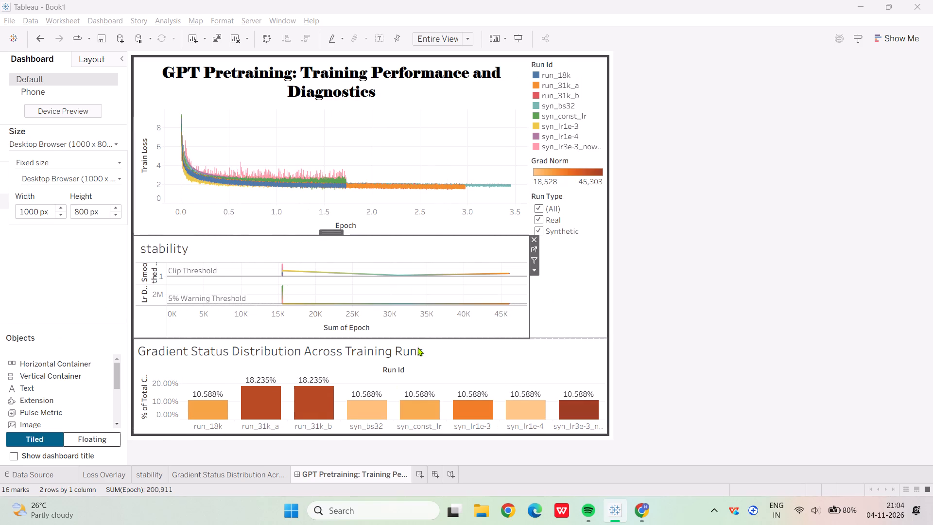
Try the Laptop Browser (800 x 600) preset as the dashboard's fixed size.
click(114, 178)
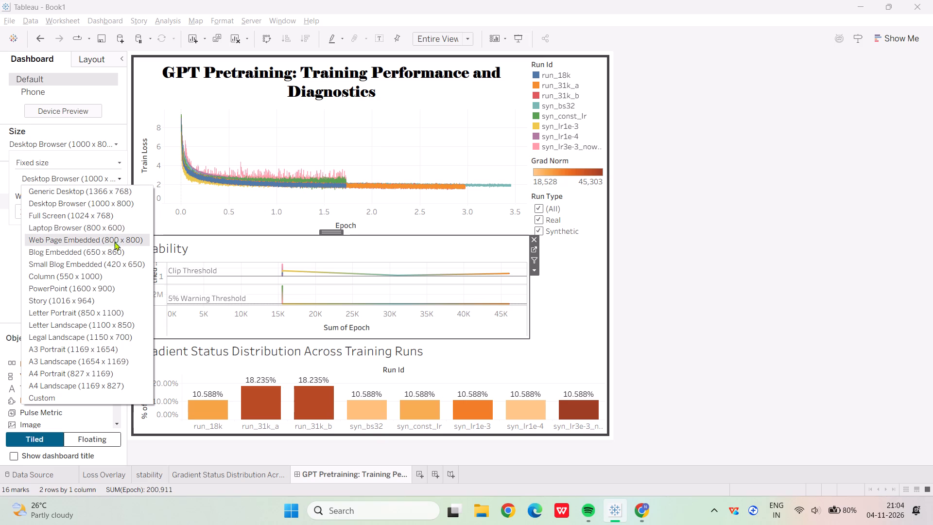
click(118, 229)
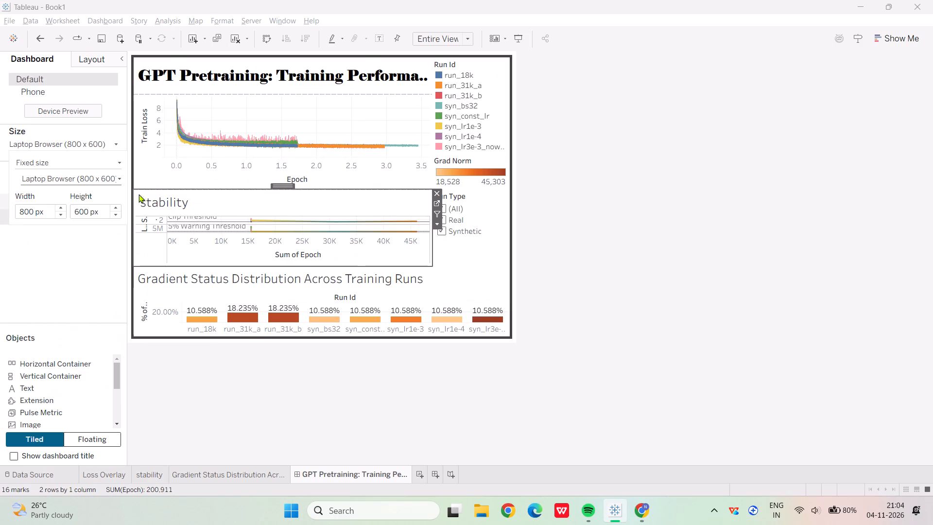
Set the dashboard's size mode to Automatic instead of a fixed size.
click(107, 160)
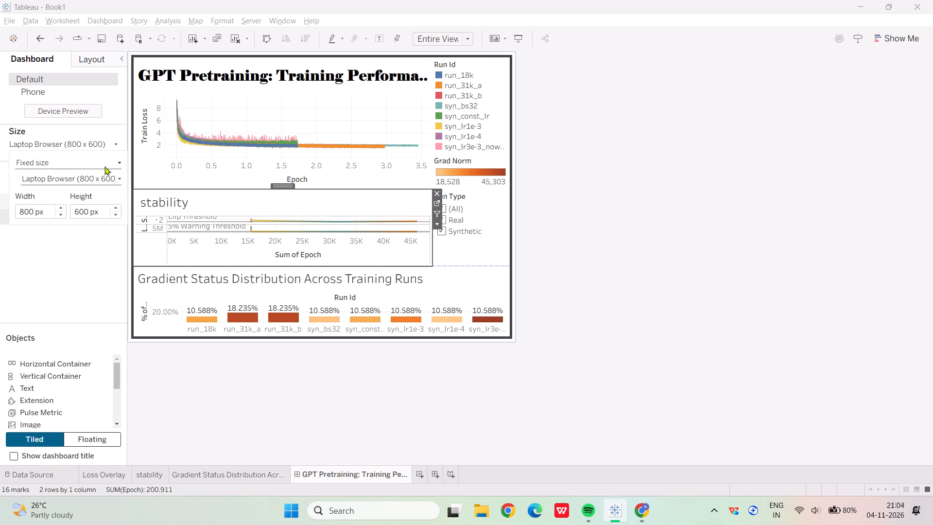
click(103, 186)
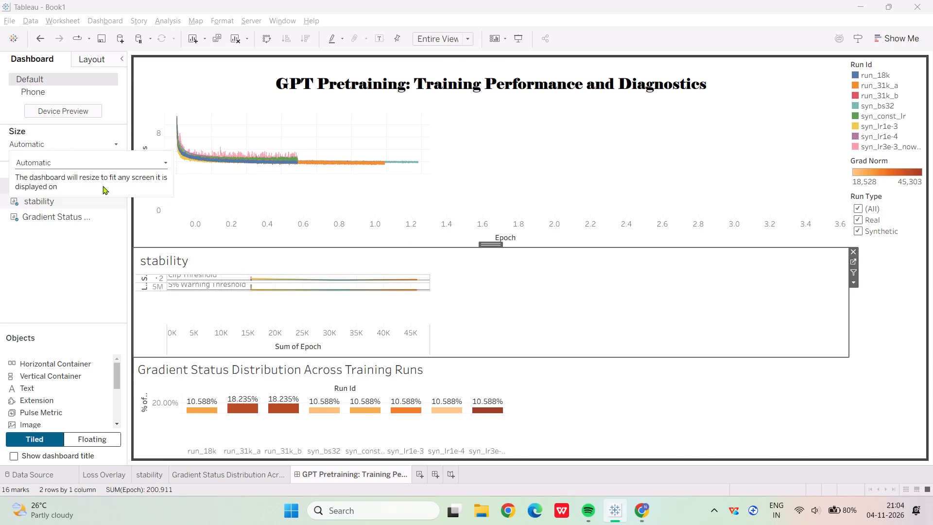
scroll(414, 340, down, 3)
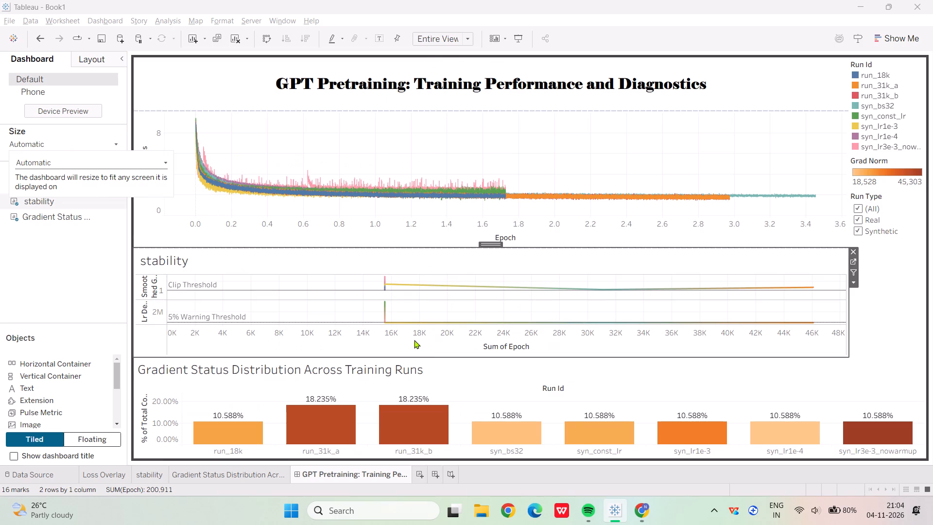
click(101, 279)
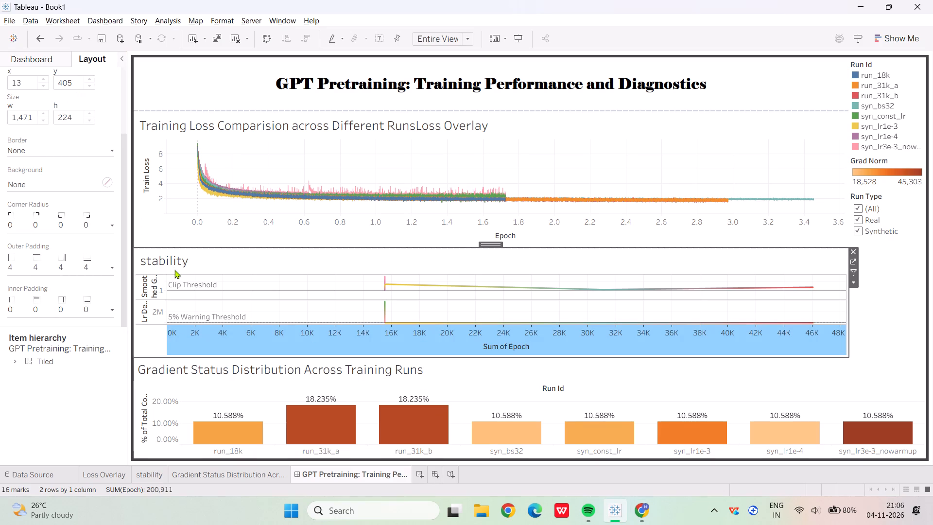
click(202, 263)
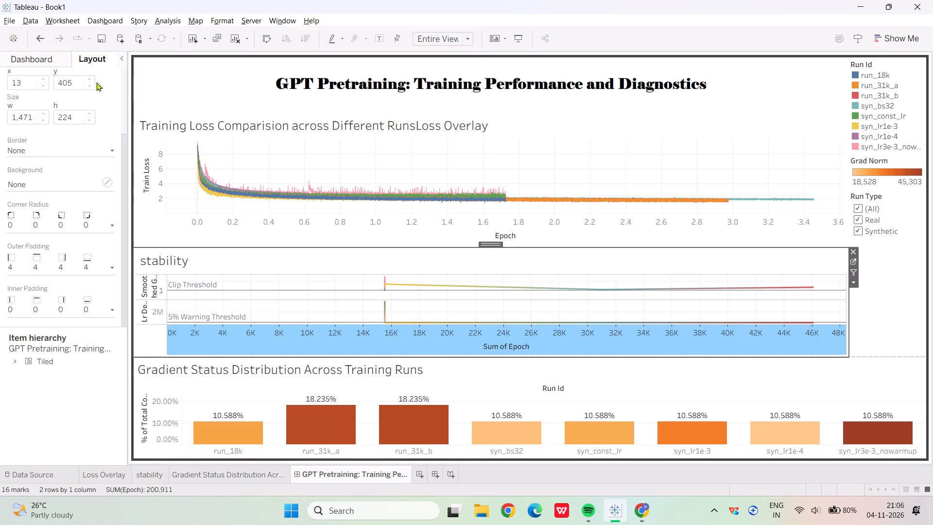
click(97, 53)
click(113, 268)
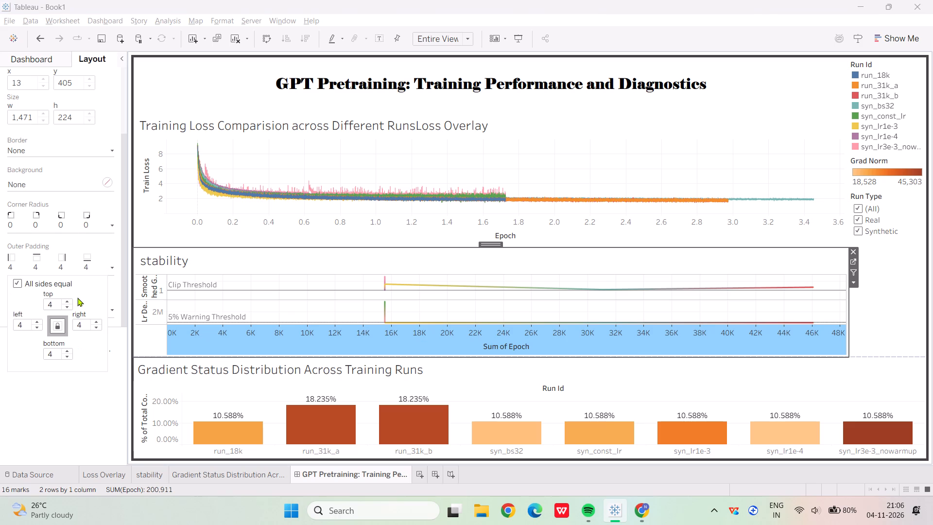
triple_click(69, 300)
click(69, 300)
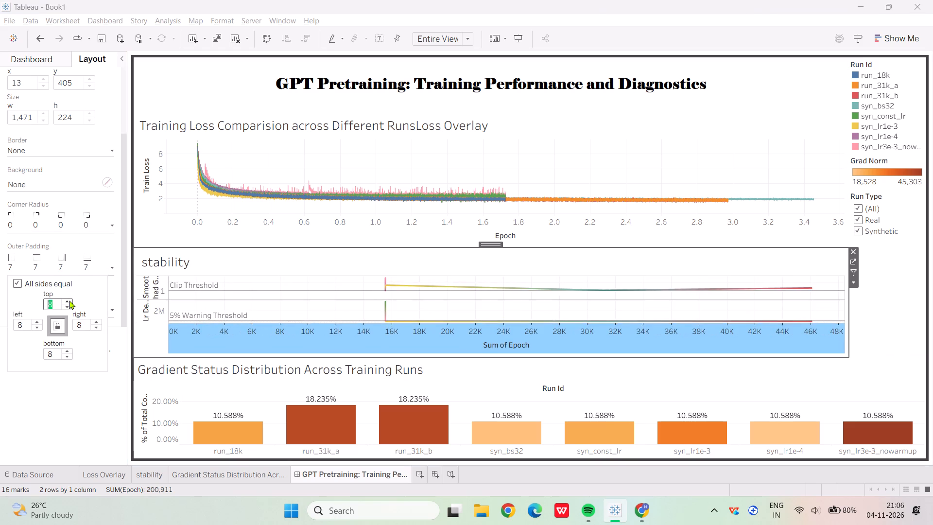
click(147, 338)
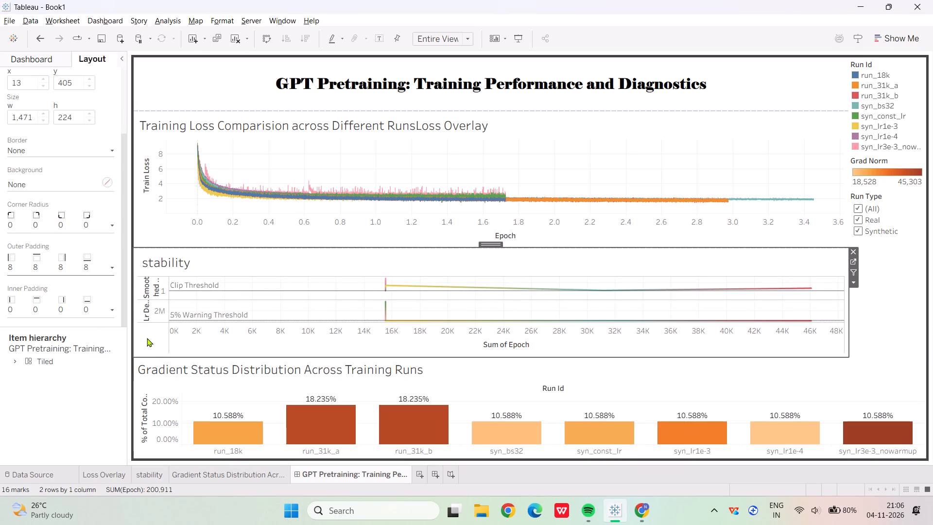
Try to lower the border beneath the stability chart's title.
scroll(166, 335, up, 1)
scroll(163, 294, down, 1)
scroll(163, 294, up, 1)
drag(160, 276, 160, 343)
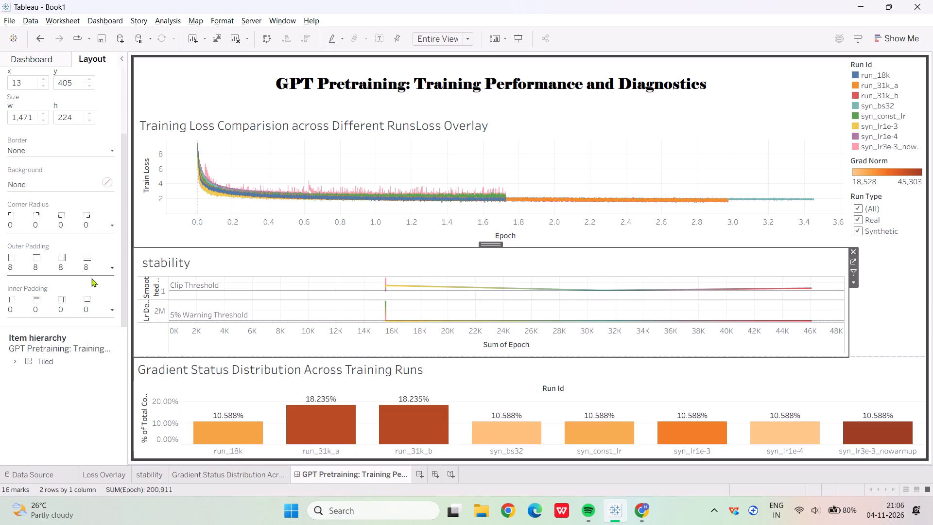
Set the stability chart's outer padding to 4 on all sides.
click(112, 266)
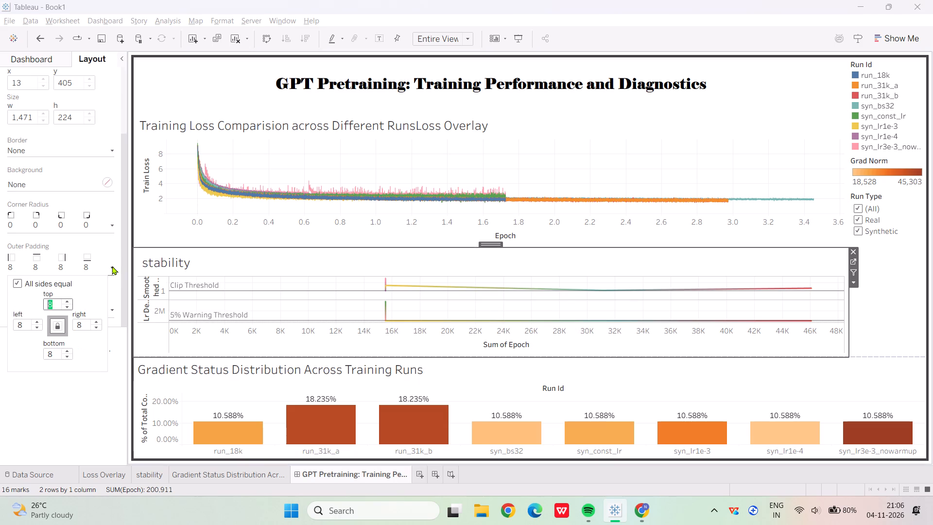
double_click(67, 308)
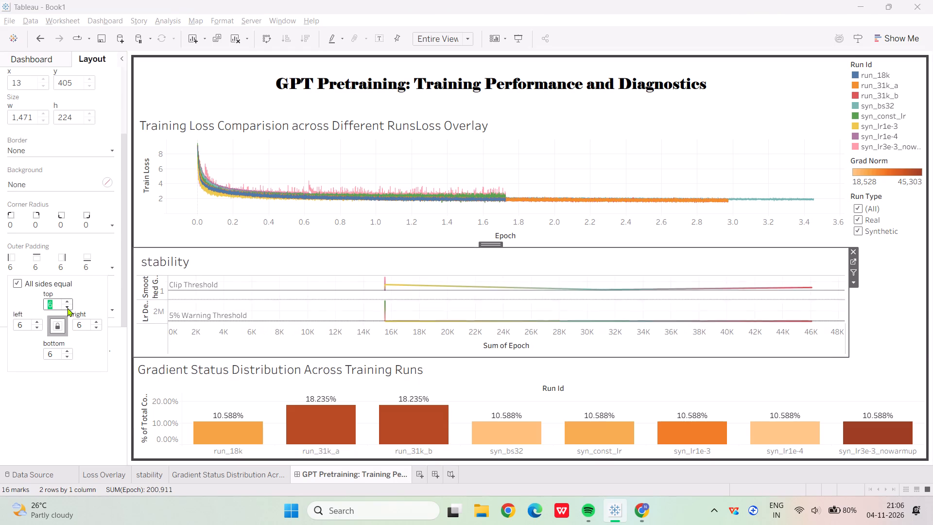
click(67, 308)
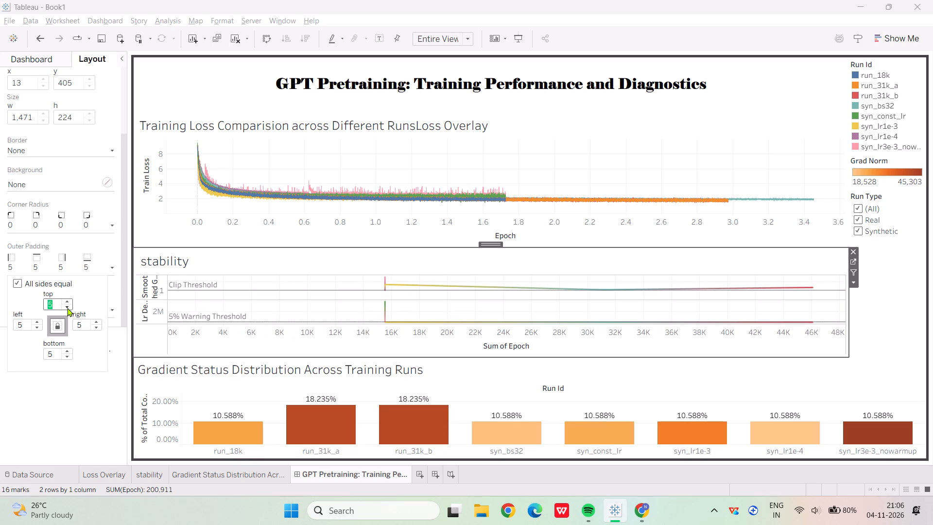
click(67, 308)
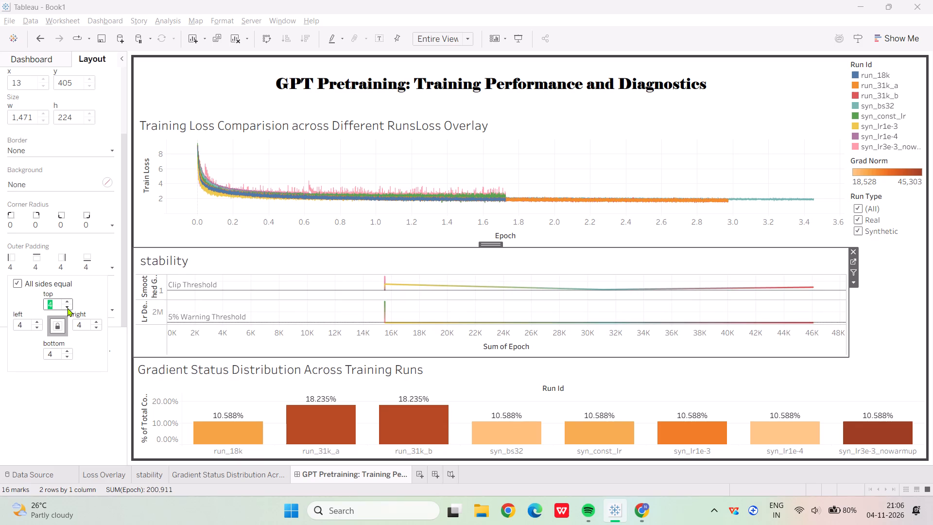
click(53, 376)
scroll(530, 388, down, 3)
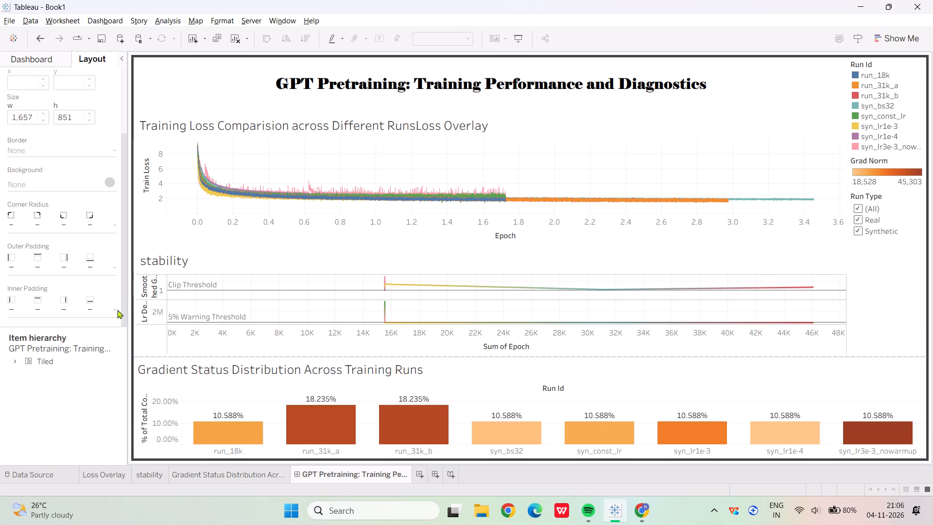
Set the outer padding of the Gradient Status Distribution Across Training Runs chart to 8 on all sides.
click(279, 375)
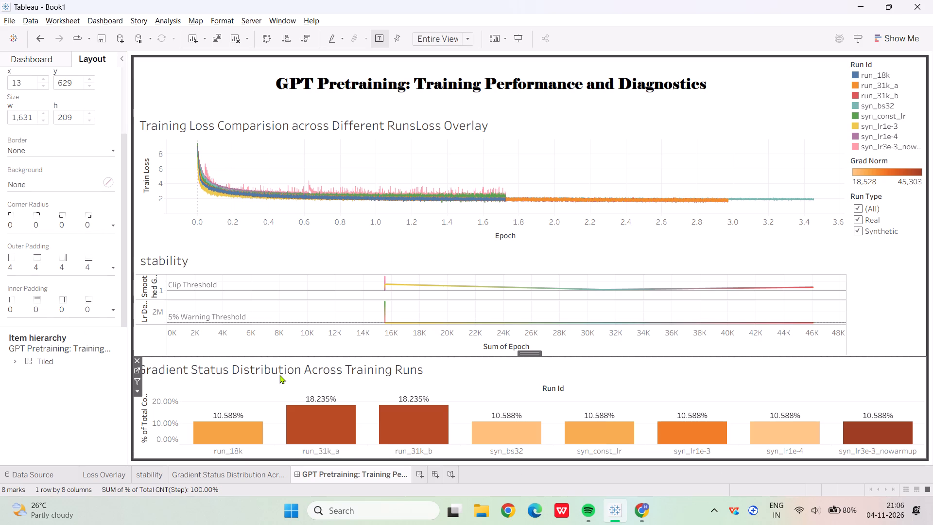
click(115, 270)
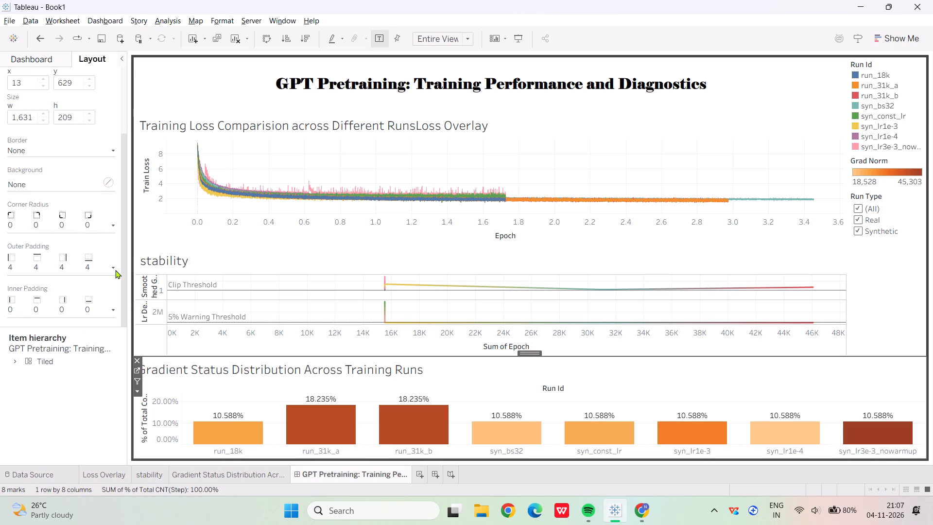
click(112, 266)
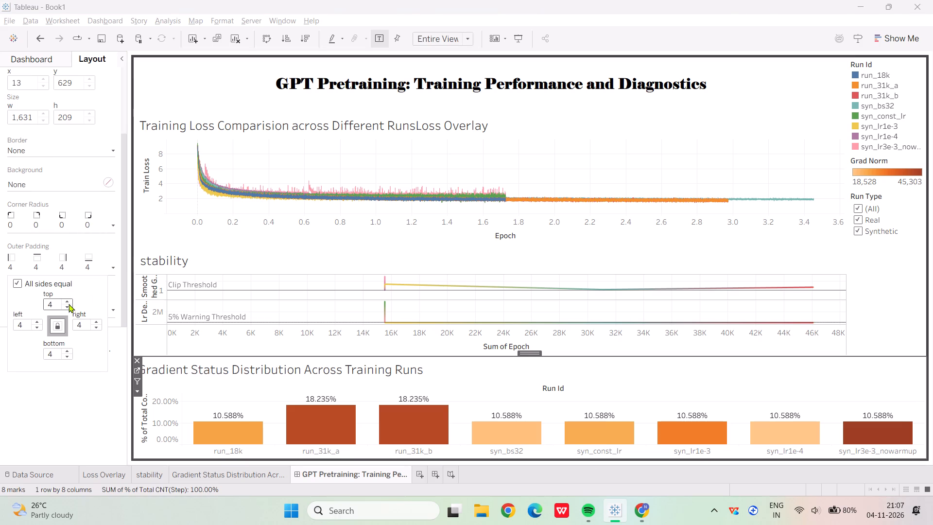
click(65, 302)
click(65, 302)
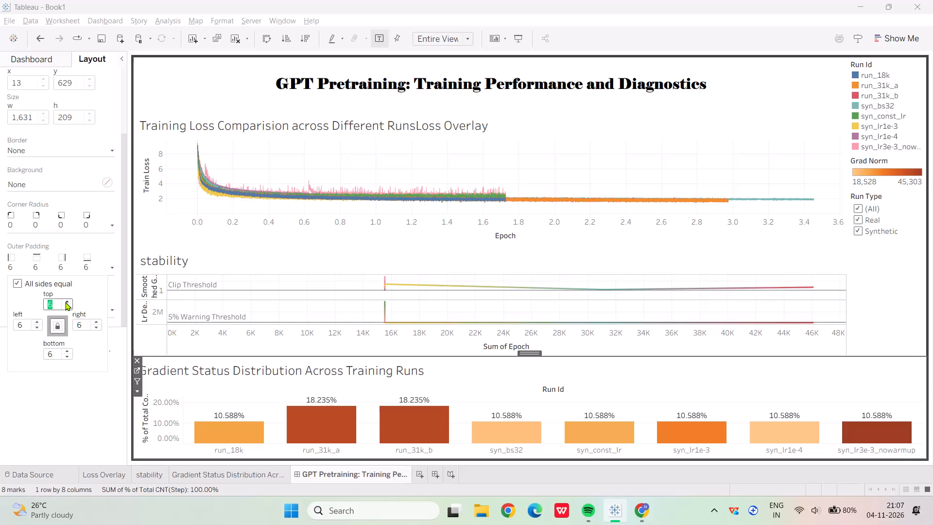
click(65, 302)
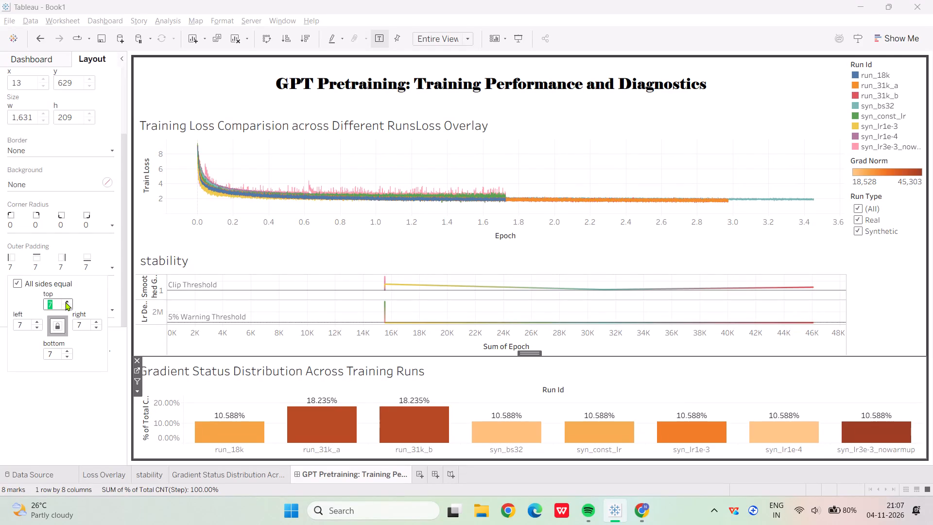
click(65, 302)
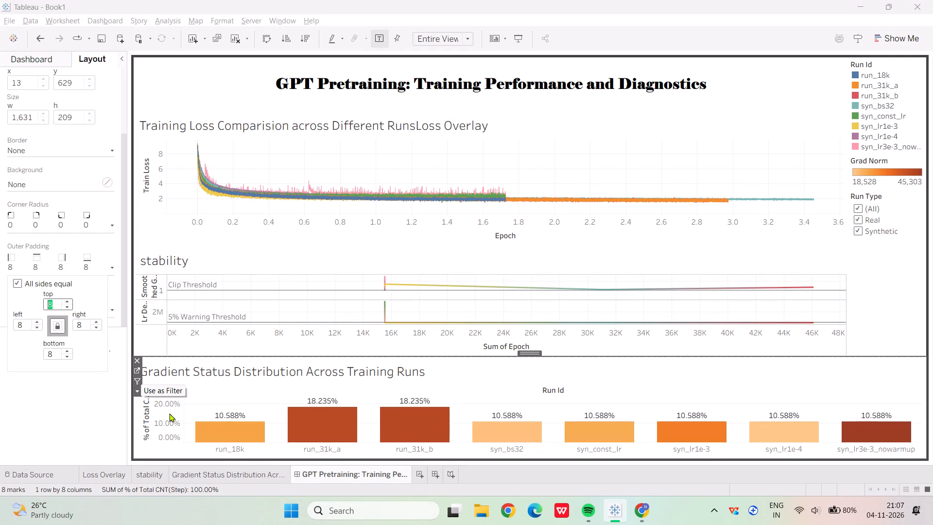
click(34, 375)
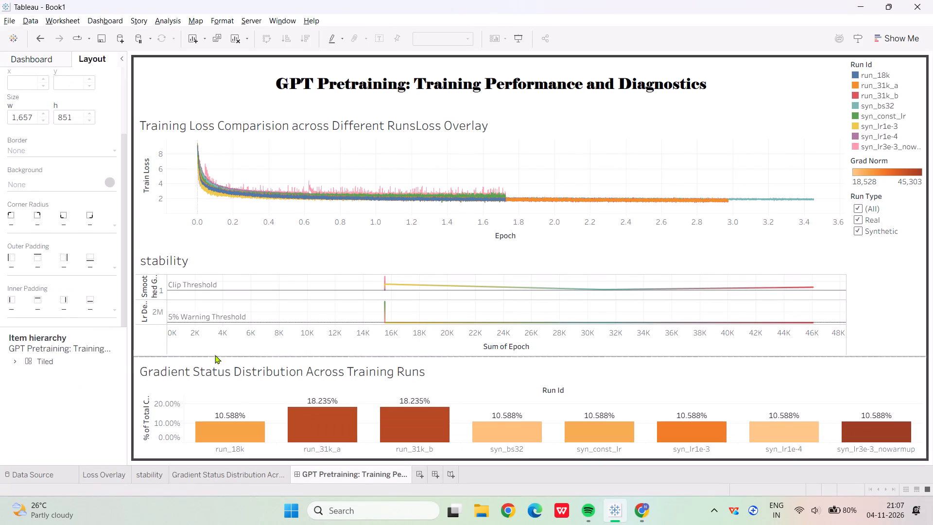
Raise the boundary between the Loss Overlay and stability charts until the stability chart is about 260 px tall.
scroll(311, 370, down, 2)
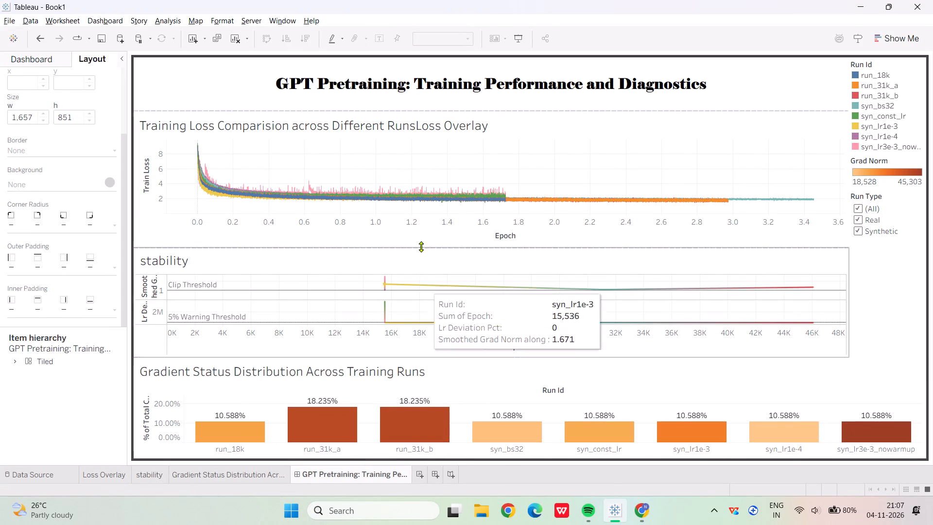
scroll(442, 189, up, 1)
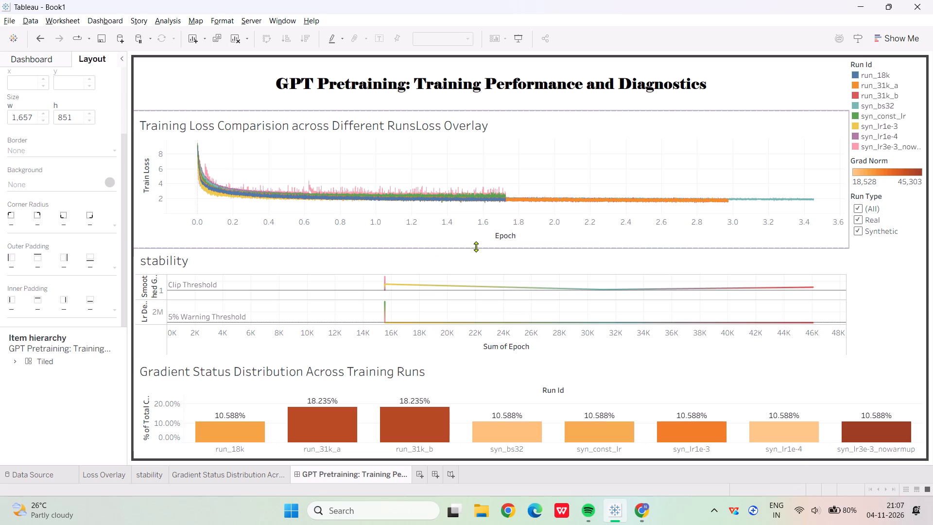
drag(486, 246, 486, 236)
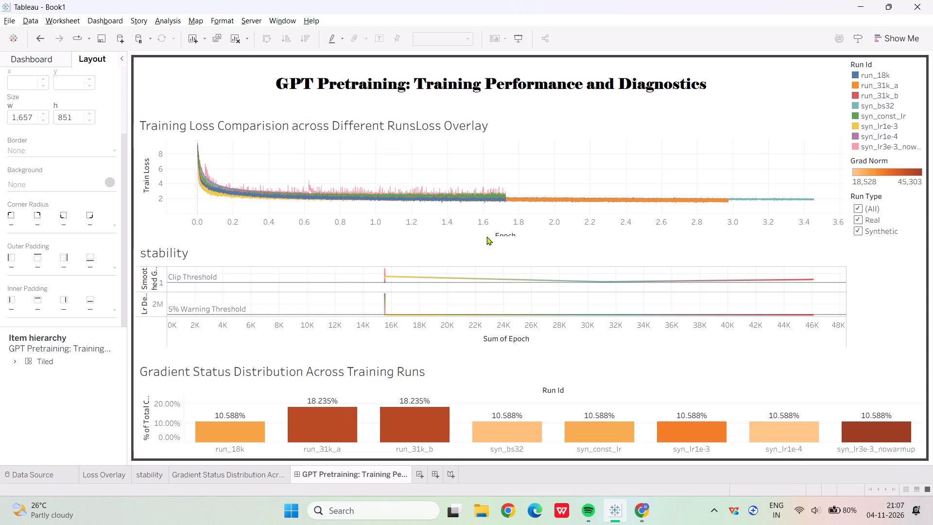
click(486, 236)
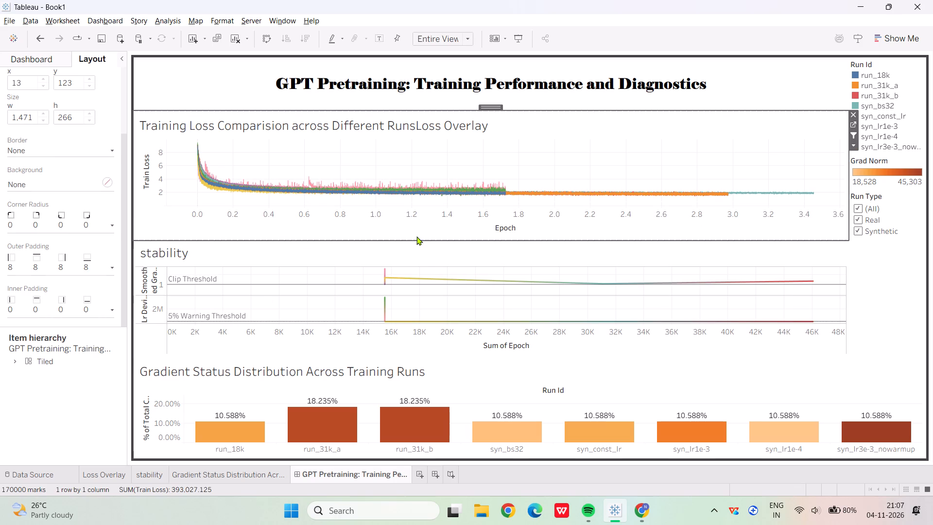
drag(418, 239, 418, 231)
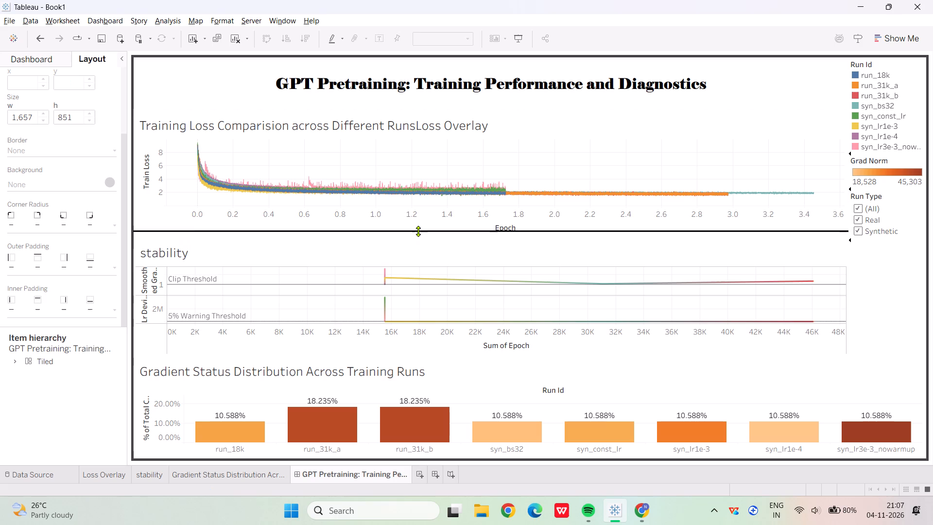
drag(418, 231, 418, 230)
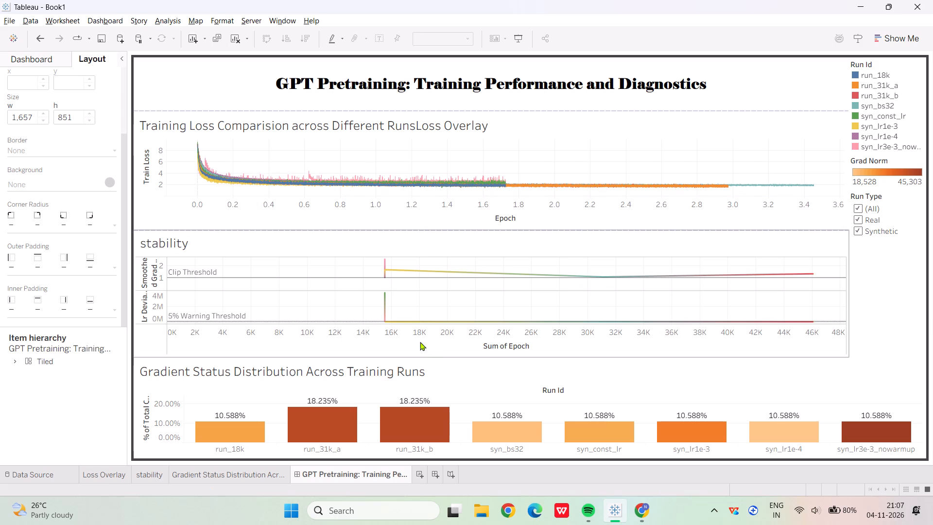
Raise the boundary between the stability and Gradient Status Distribution charts, leaving the stability chart about 243 px tall.
click(428, 355)
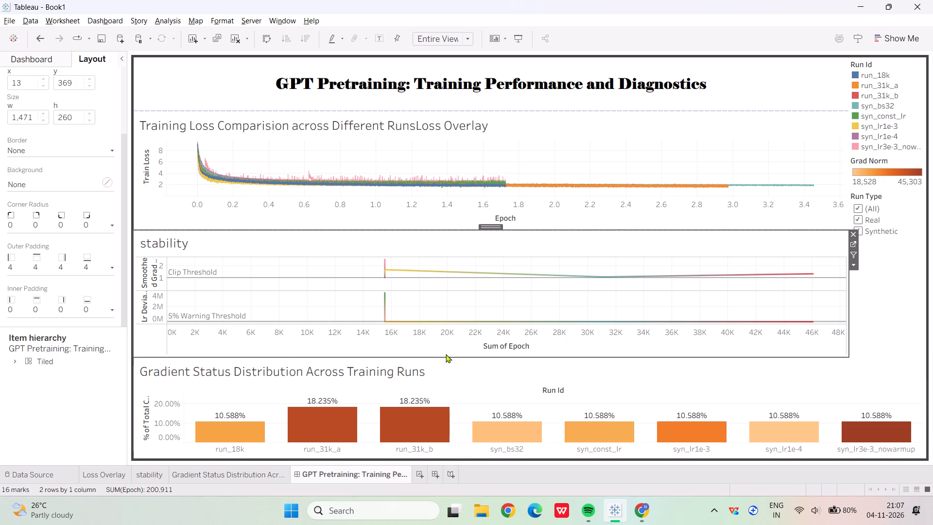
drag(440, 357, 441, 348)
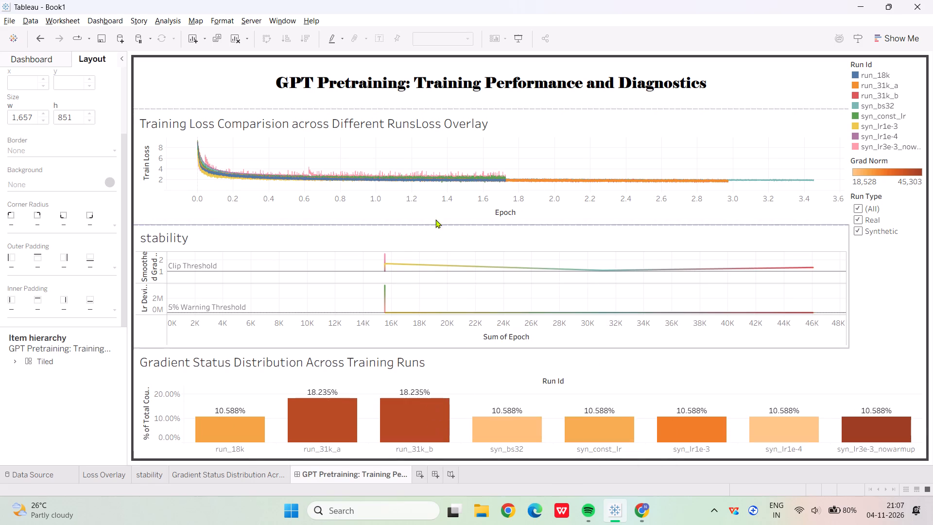
drag(440, 346, 440, 337)
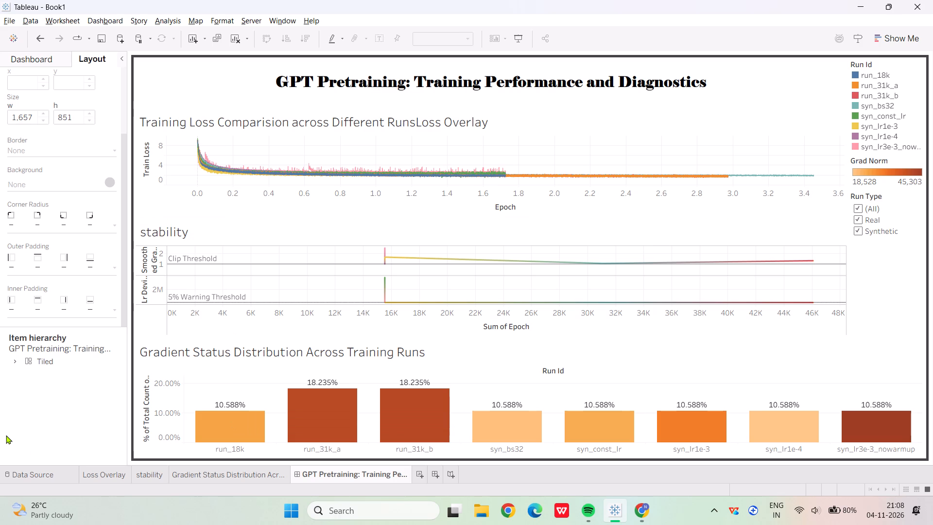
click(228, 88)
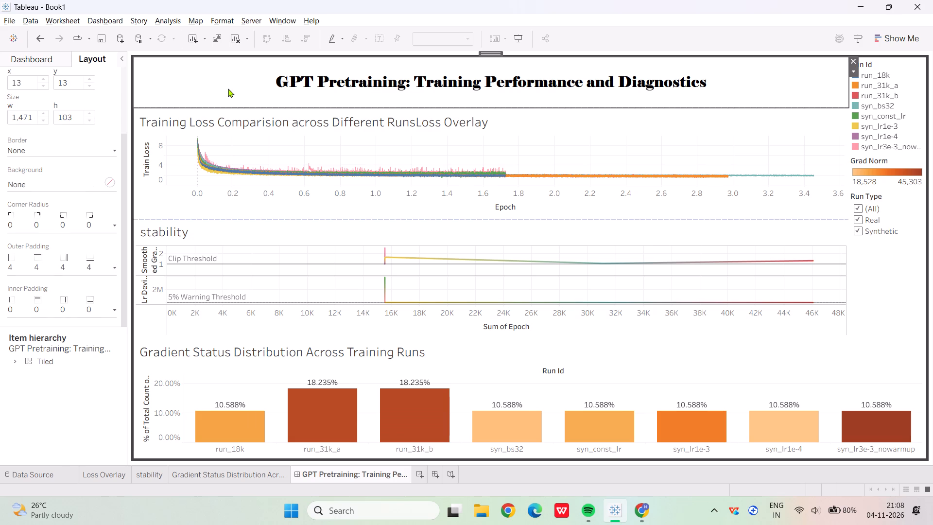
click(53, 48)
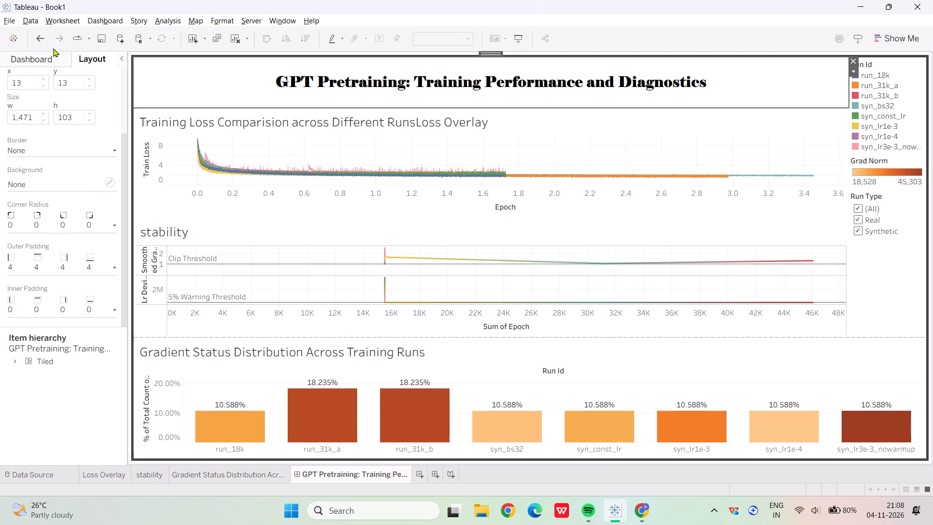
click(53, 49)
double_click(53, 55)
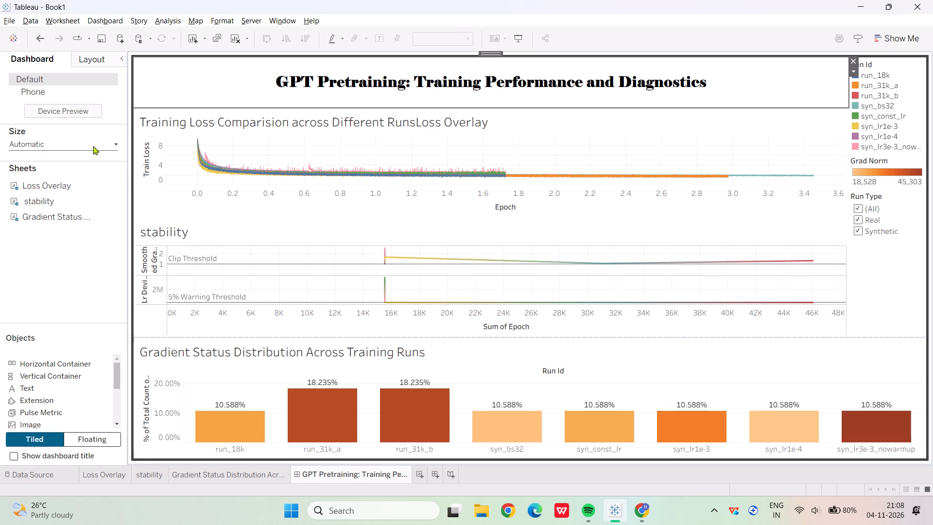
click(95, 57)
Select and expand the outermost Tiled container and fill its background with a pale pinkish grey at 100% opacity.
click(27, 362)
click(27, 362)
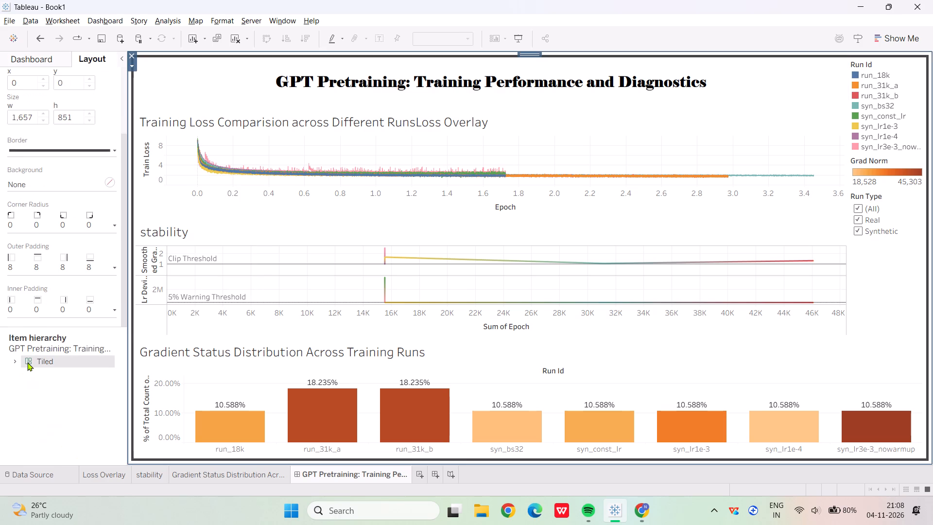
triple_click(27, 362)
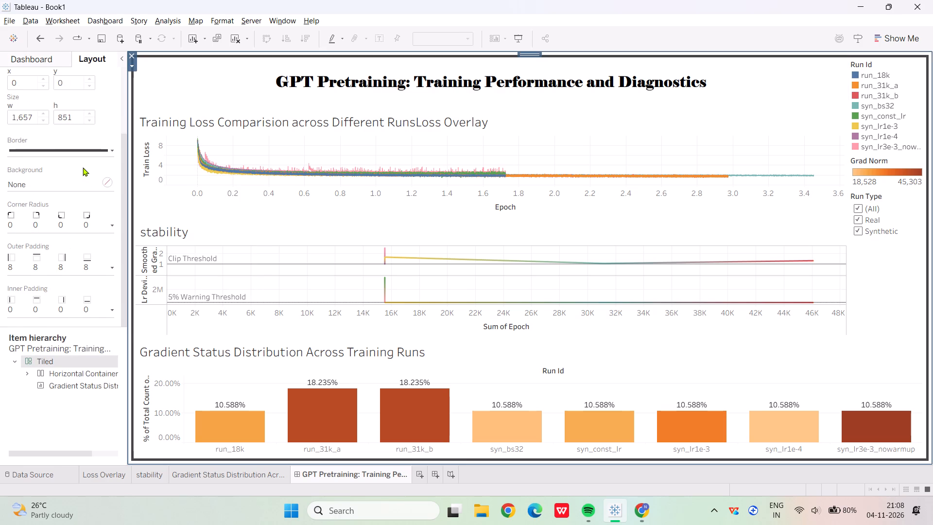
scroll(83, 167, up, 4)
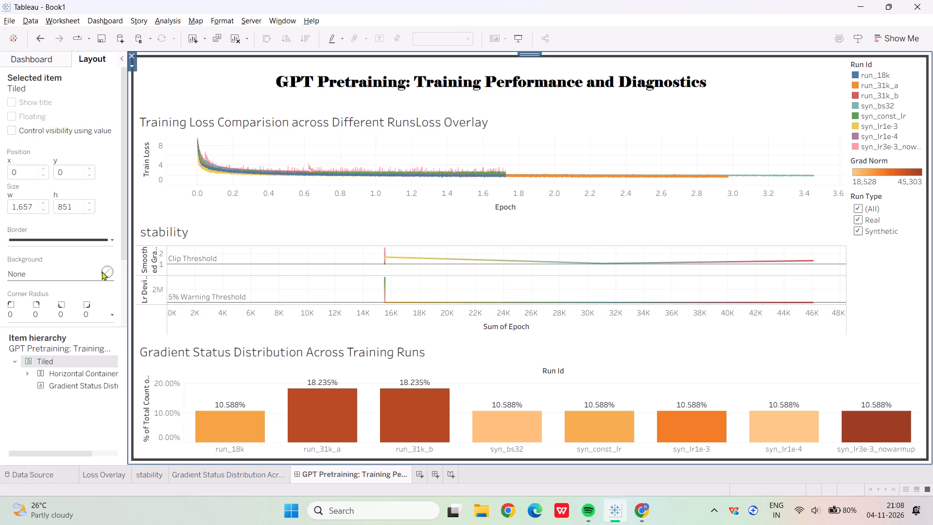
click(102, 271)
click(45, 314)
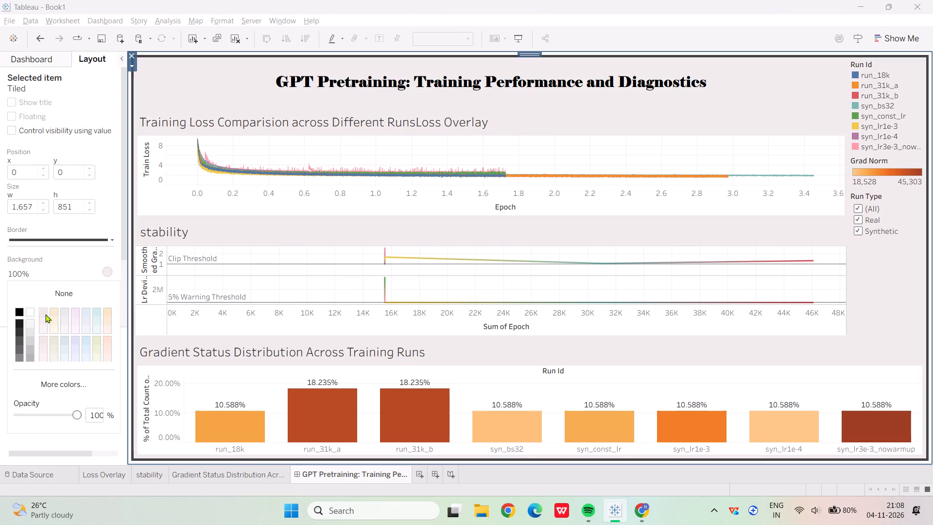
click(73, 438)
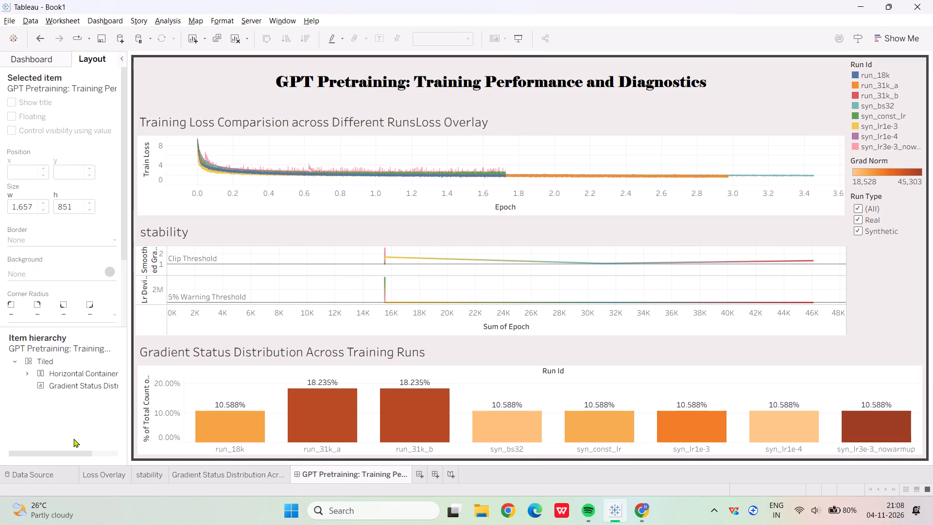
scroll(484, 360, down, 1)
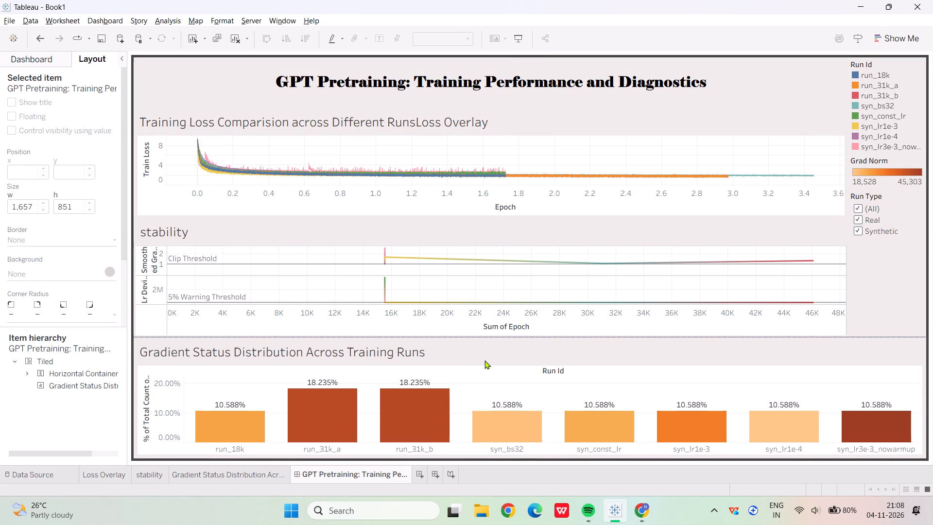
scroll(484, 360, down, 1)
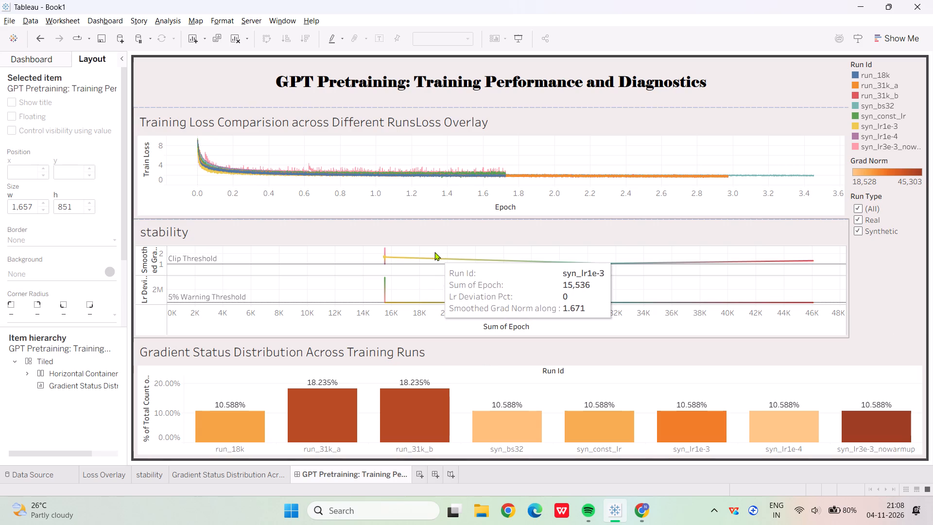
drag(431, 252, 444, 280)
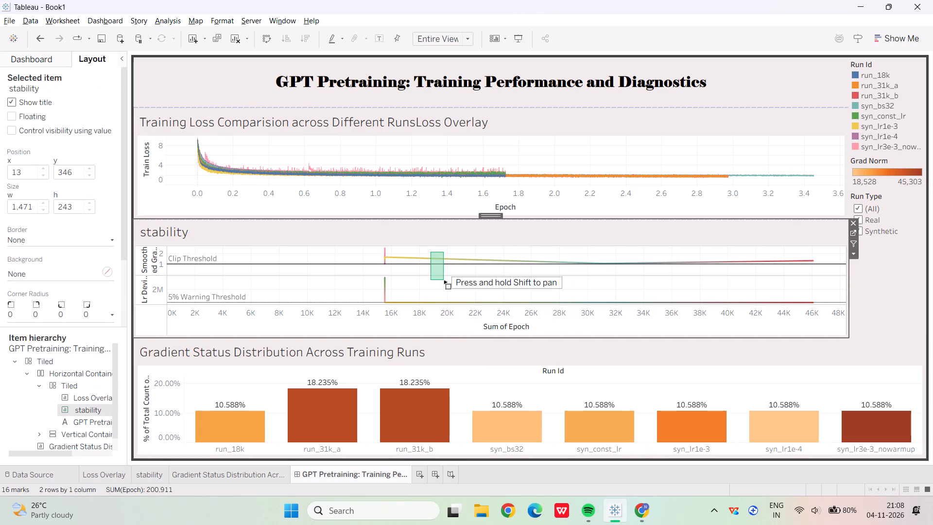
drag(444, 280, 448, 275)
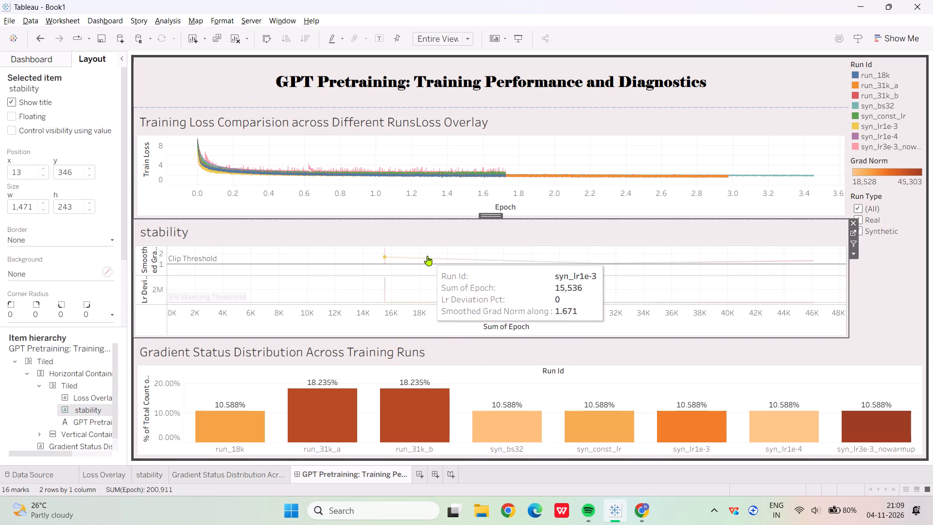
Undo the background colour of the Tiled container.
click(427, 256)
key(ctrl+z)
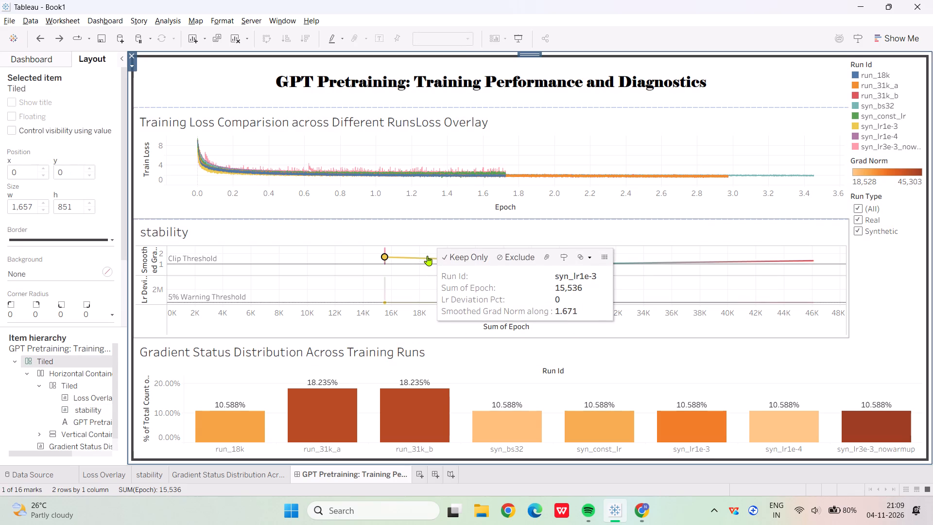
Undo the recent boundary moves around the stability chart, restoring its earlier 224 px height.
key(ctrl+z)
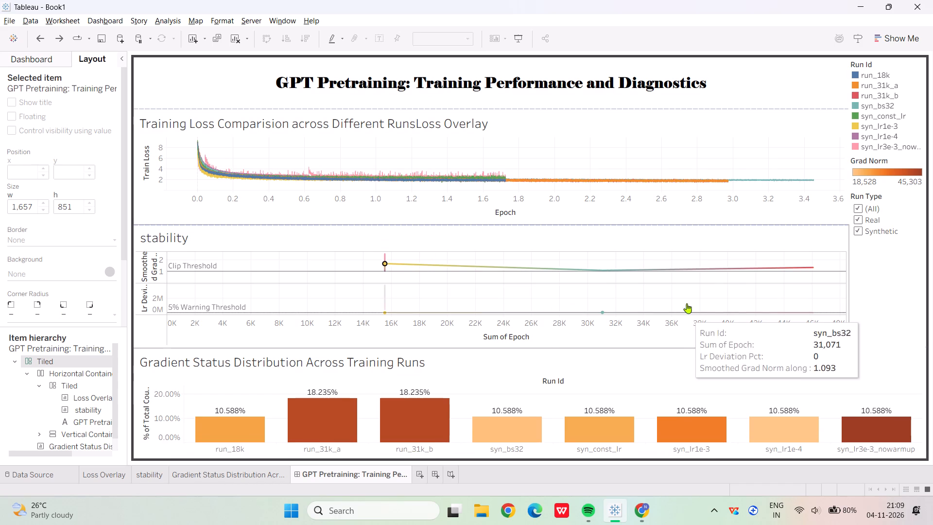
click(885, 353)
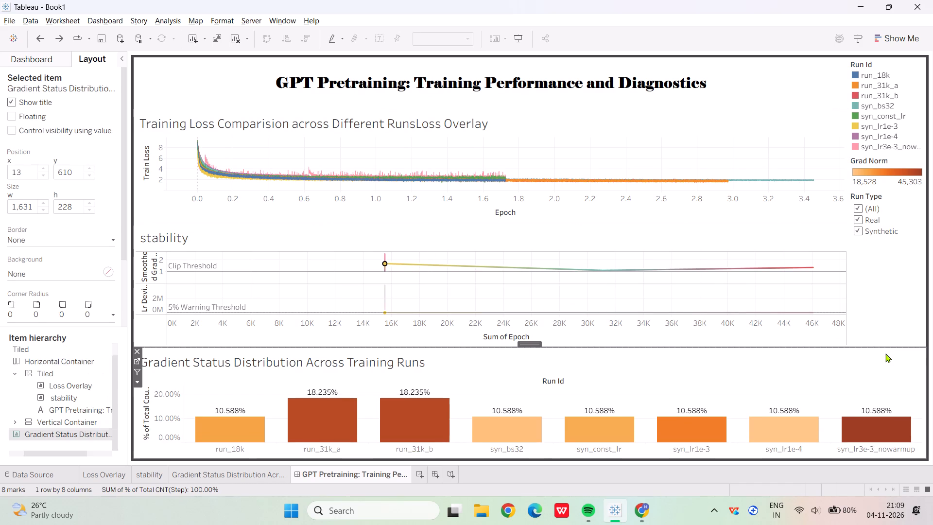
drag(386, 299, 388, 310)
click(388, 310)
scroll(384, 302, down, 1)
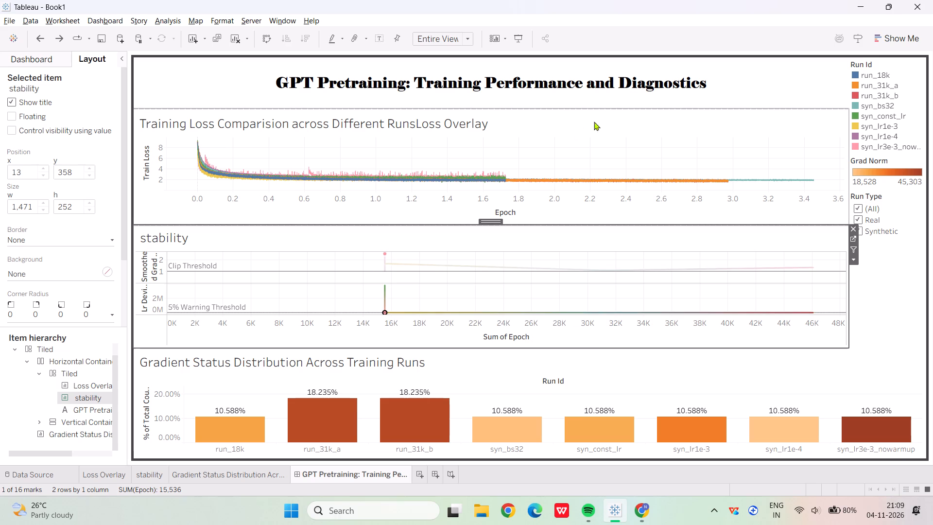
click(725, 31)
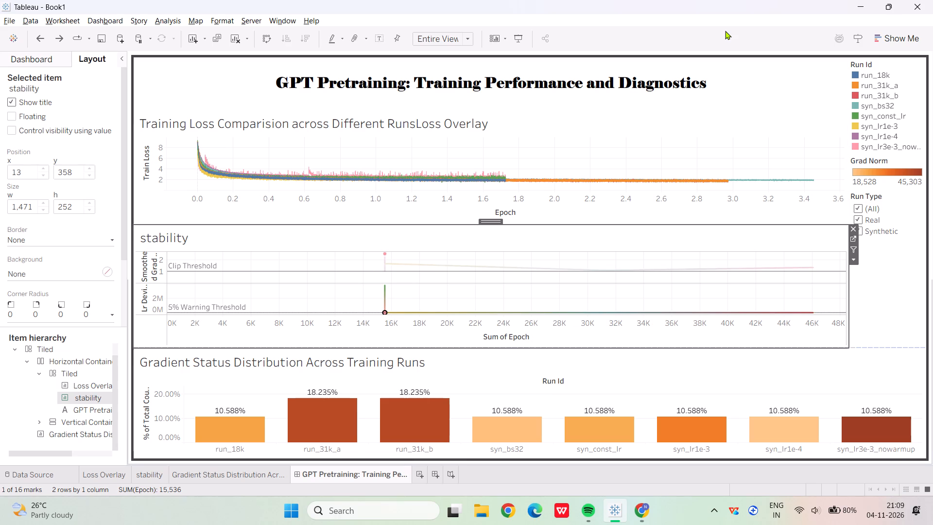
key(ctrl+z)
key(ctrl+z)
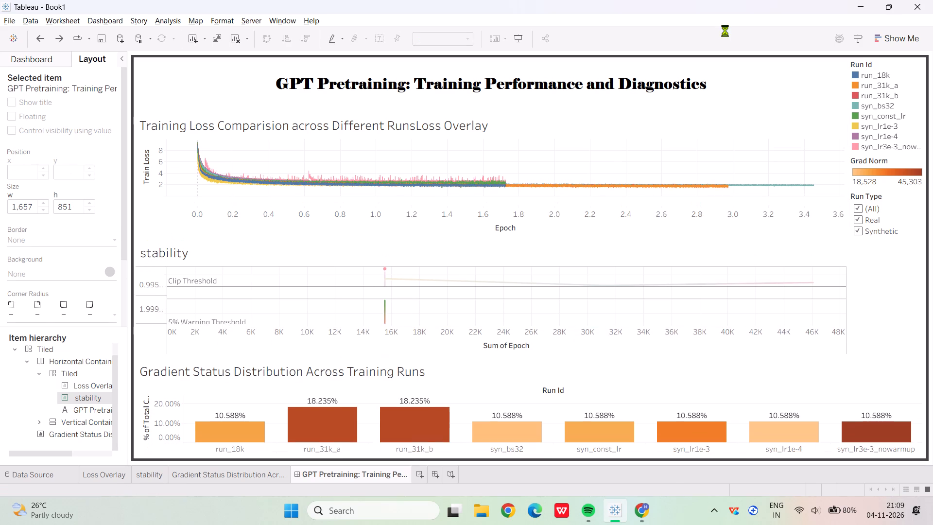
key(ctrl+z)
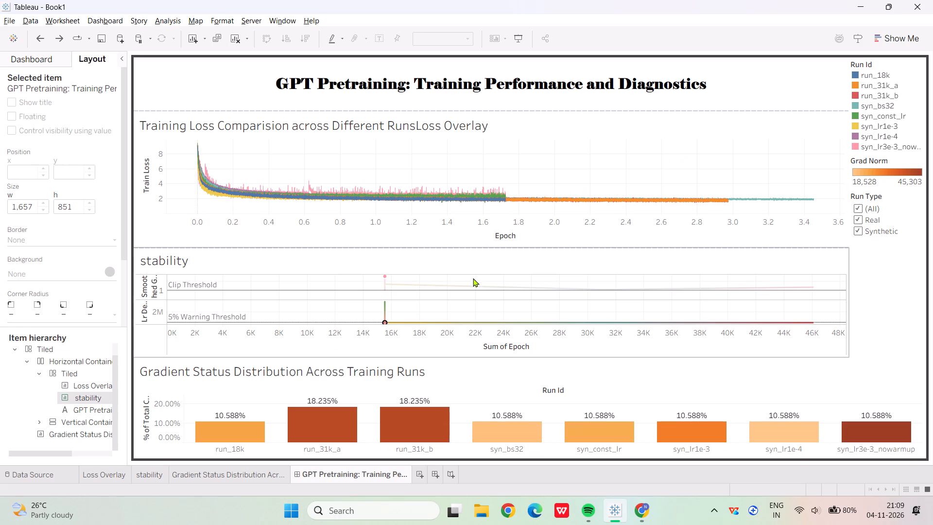
Inspect the syn_lr1e-3 and syn_bs32 marks and lines in both panes of the stability chart.
click(463, 292)
drag(463, 292, 447, 295)
double_click(450, 286)
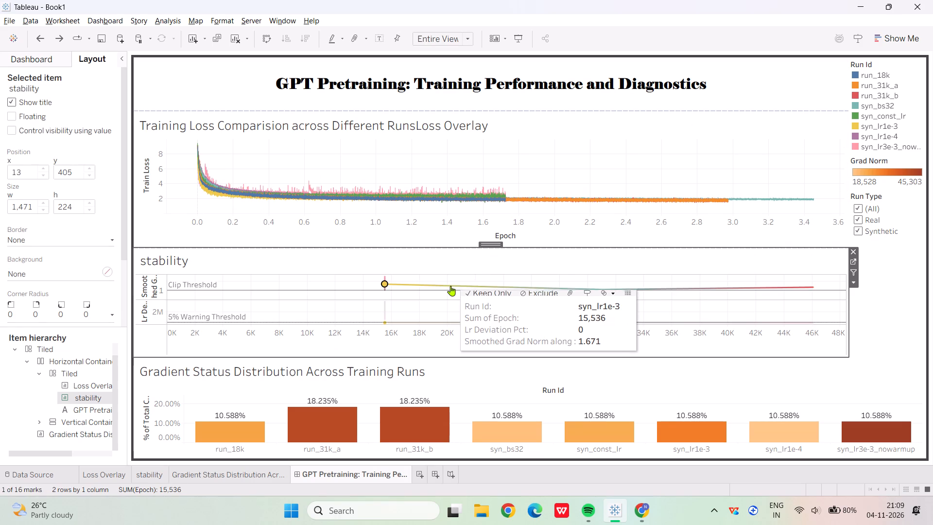
double_click(445, 319)
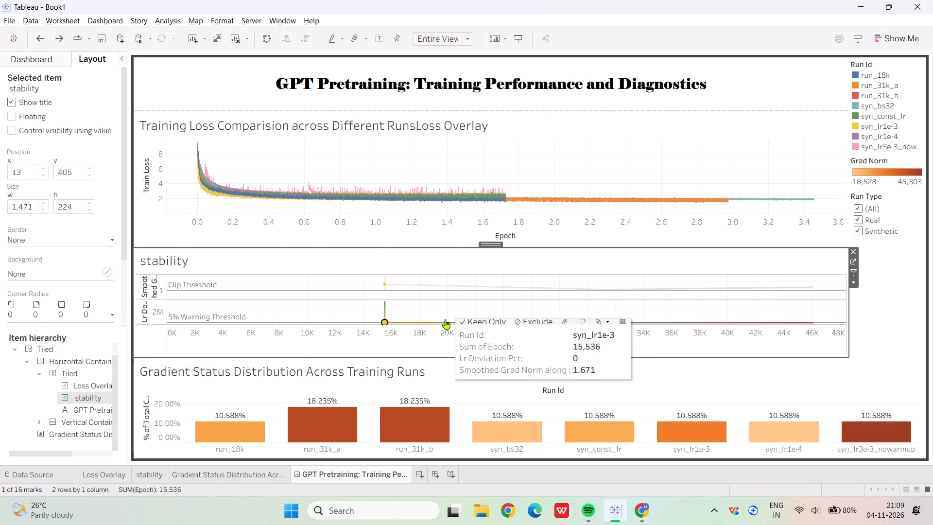
click(424, 282)
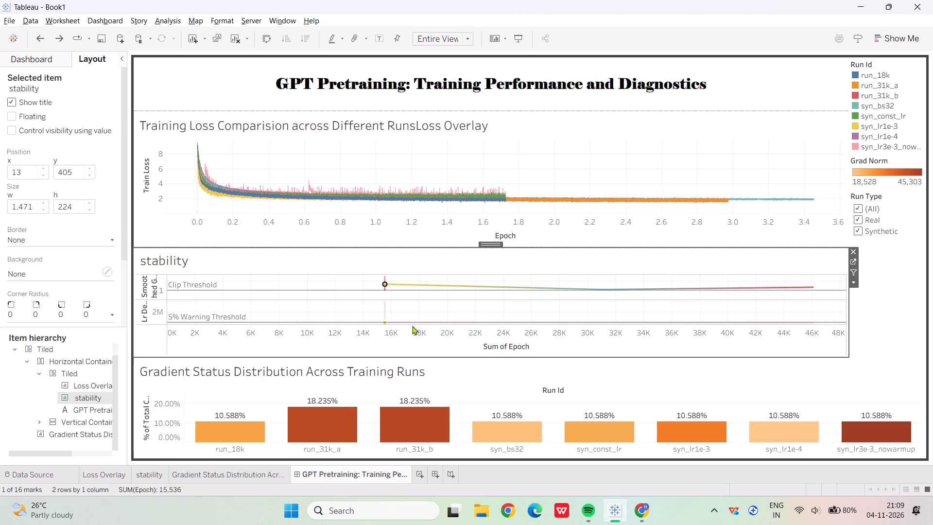
click(410, 322)
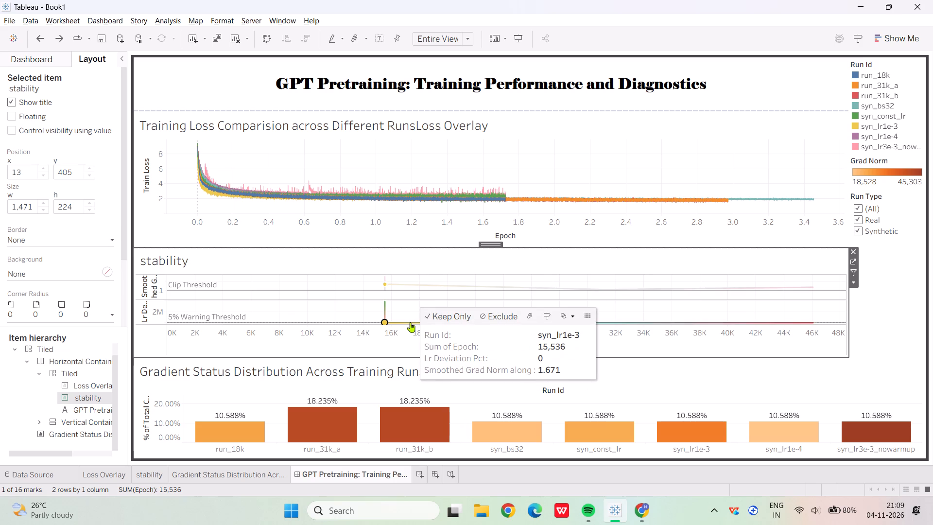
click(905, 300)
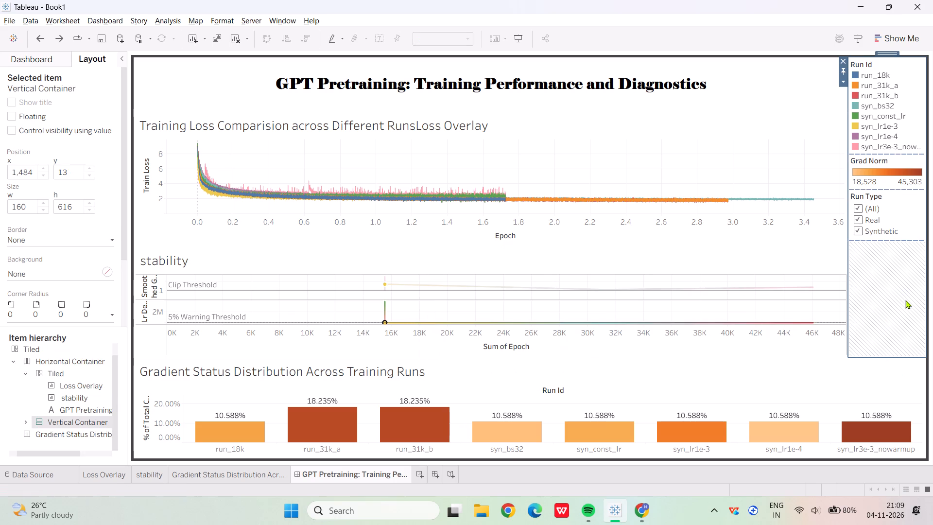
click(880, 393)
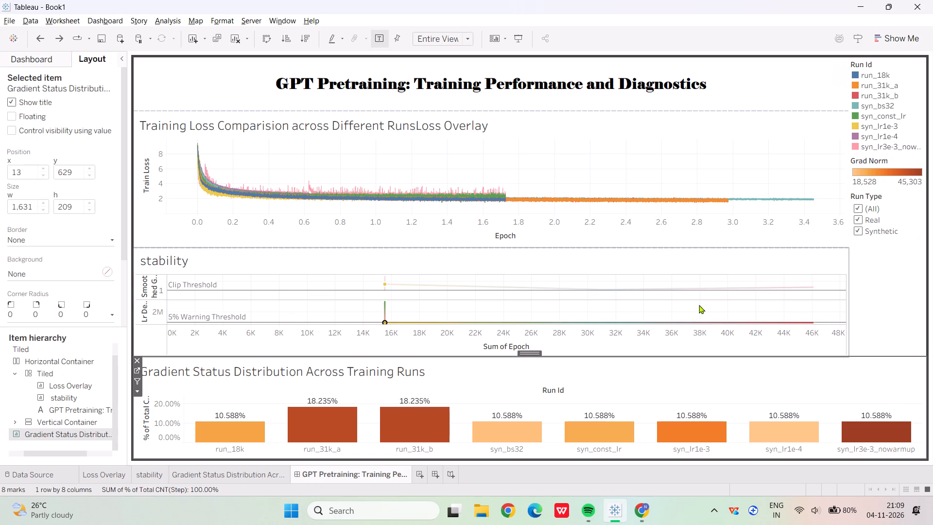
click(696, 288)
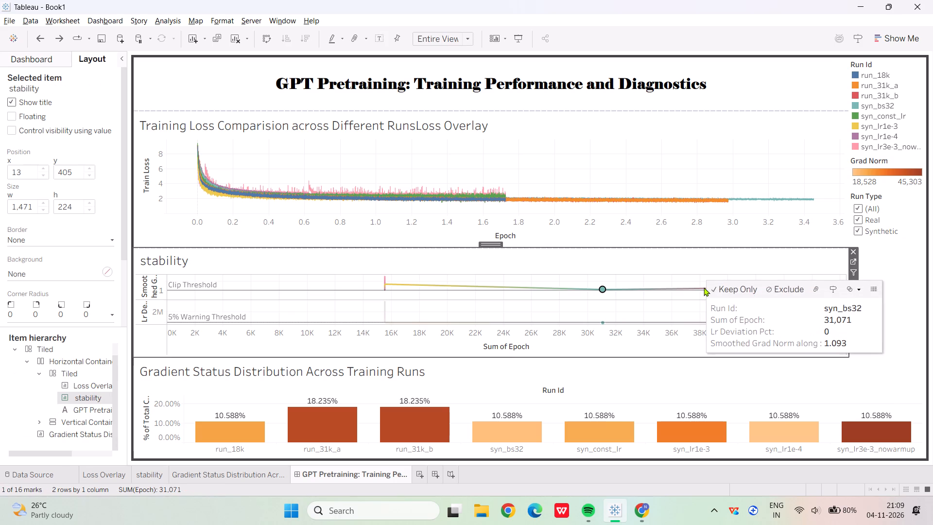
click(605, 320)
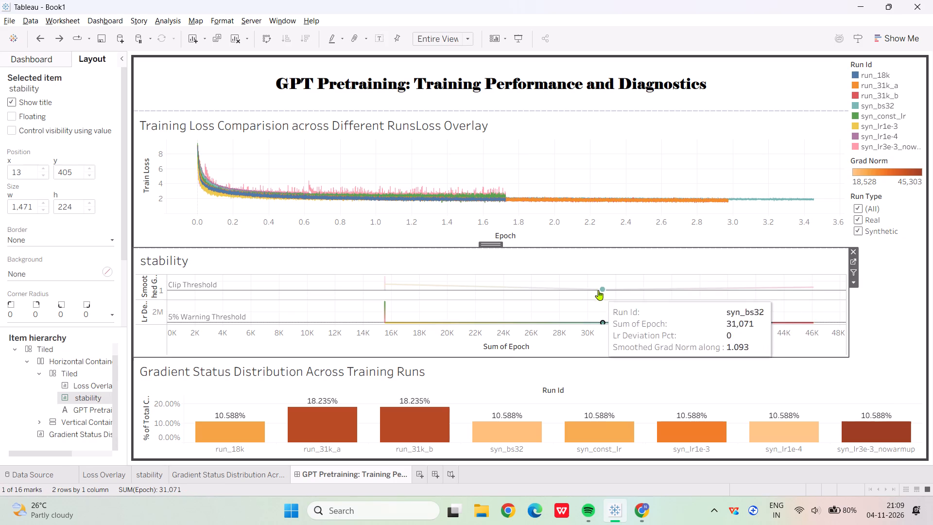
click(604, 289)
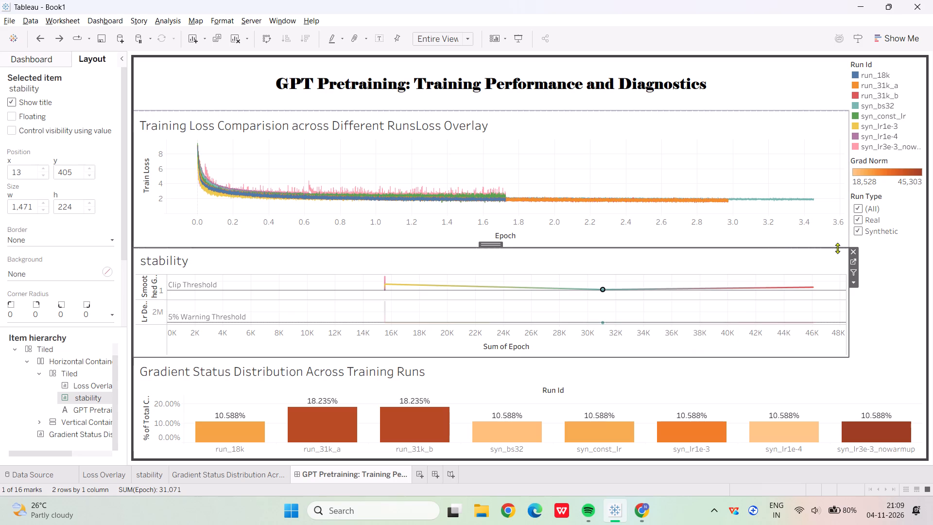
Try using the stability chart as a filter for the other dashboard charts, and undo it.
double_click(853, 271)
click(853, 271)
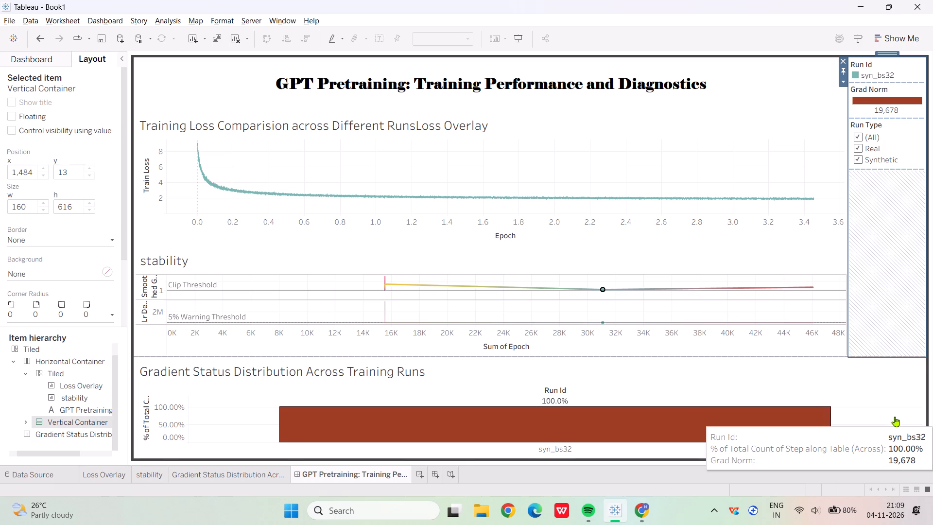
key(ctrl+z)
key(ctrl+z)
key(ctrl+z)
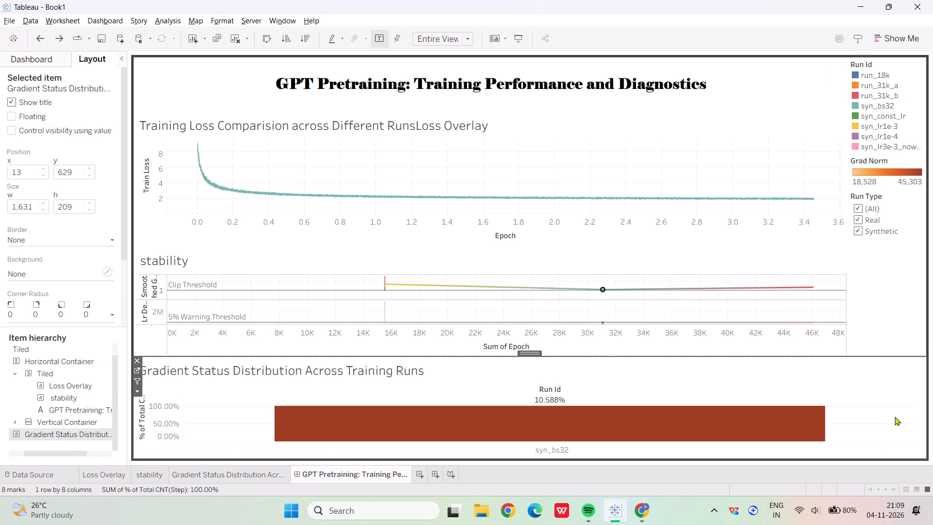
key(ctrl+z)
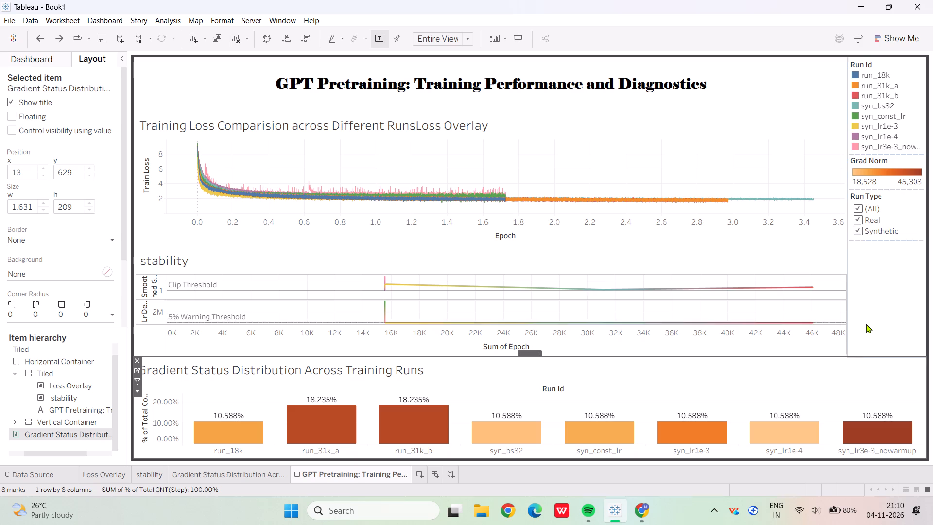
Raise the boundary between the Loss Overlay and stability charts to give the stability chart more height.
drag(226, 248, 226, 240)
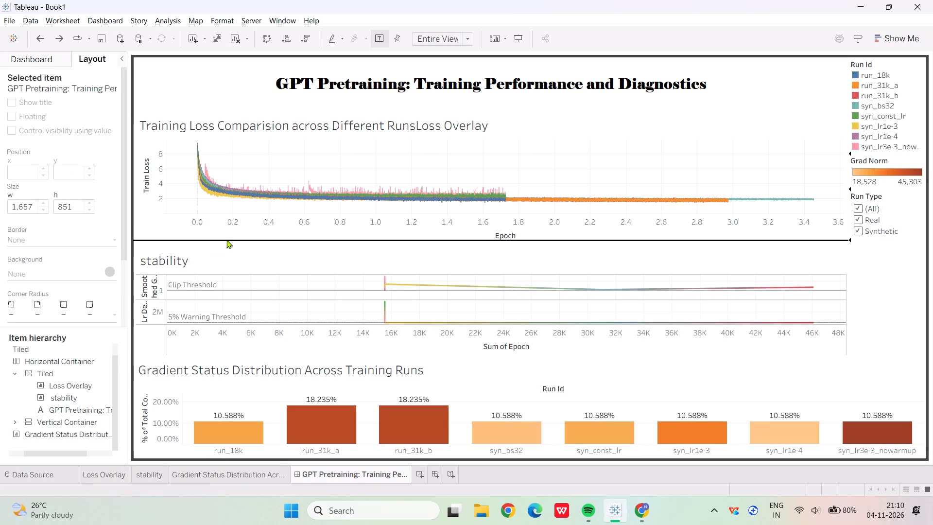
drag(226, 240, 227, 226)
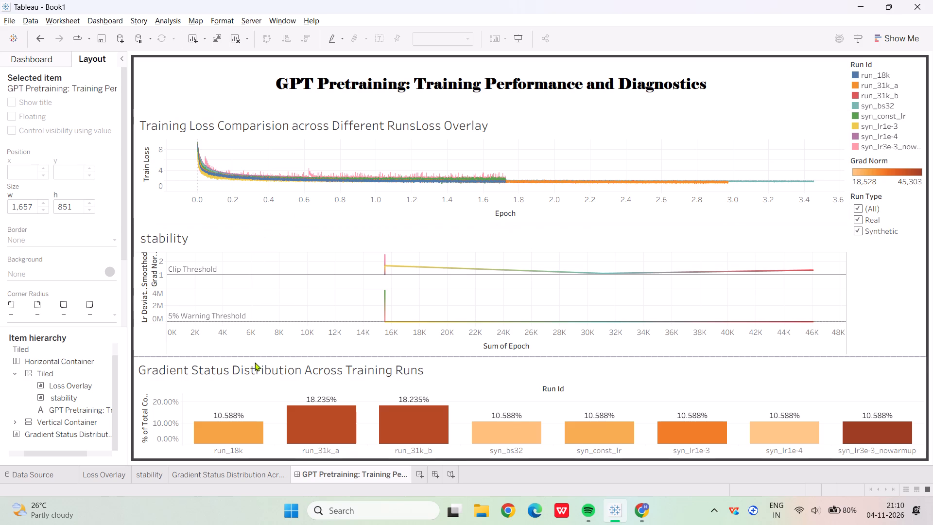
Raise the boundary between the stability and Gradient Status Distribution charts, leaving the Loss Overlay chart about 225 px tall.
click(454, 357)
drag(454, 357, 455, 344)
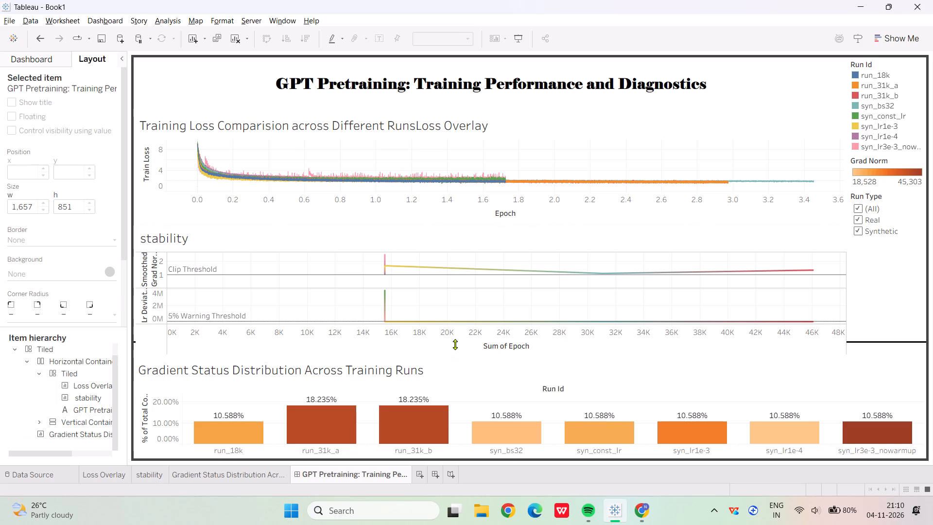
drag(455, 344, 460, 343)
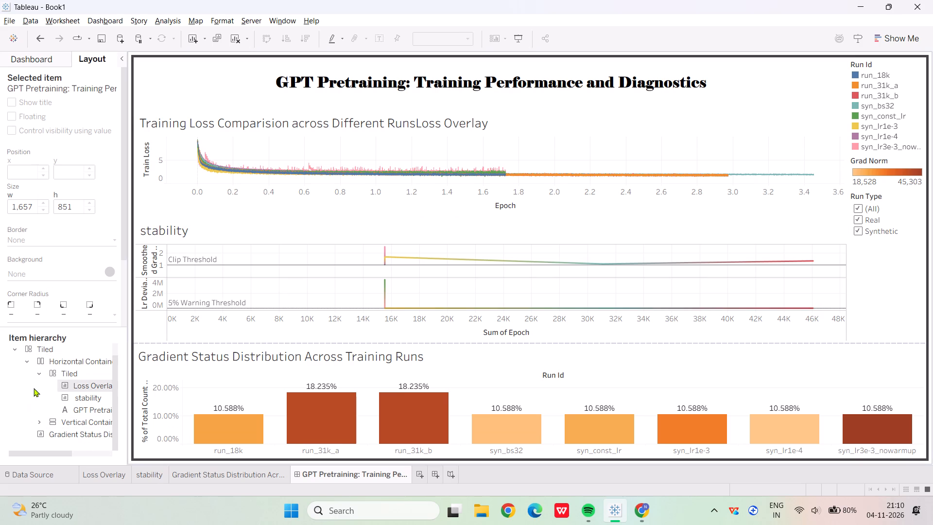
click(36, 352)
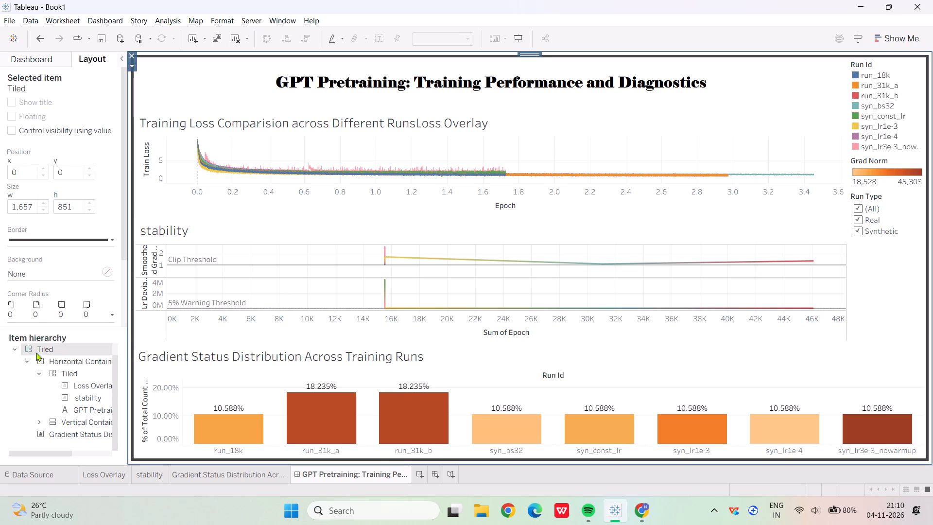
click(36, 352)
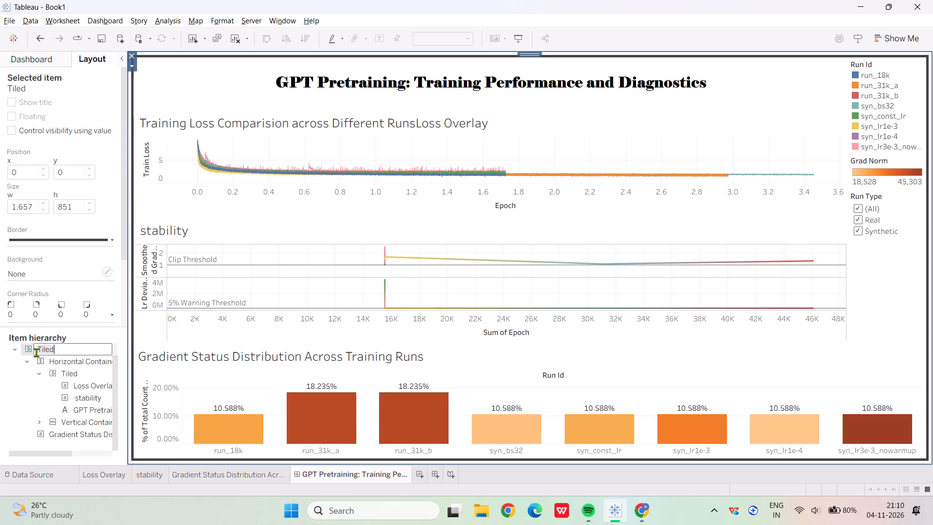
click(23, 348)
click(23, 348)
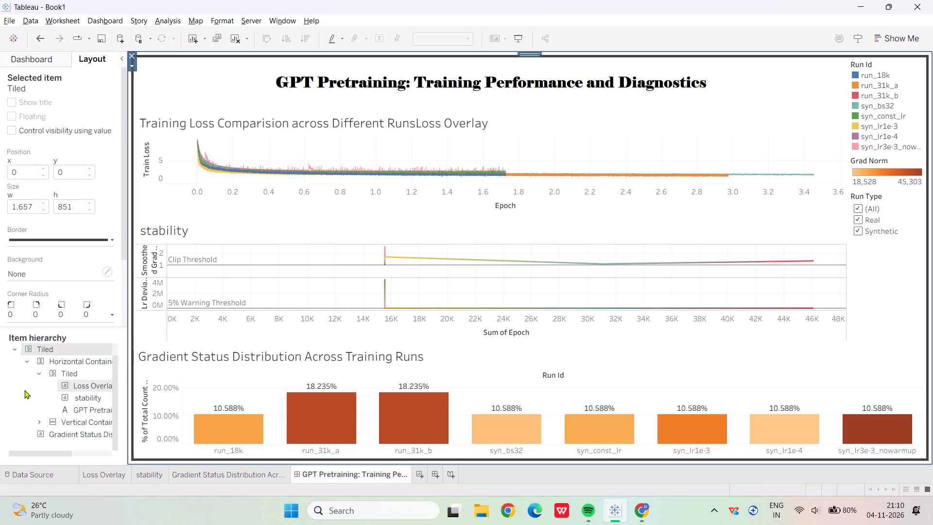
Fill the Loss Overlay chart's background with a pale pinkish grey at 100% opacity.
click(24, 390)
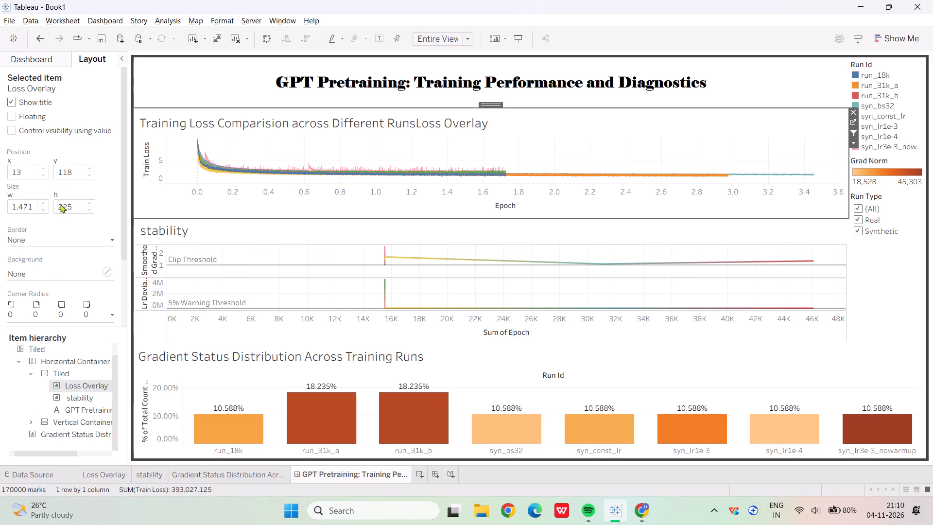
click(108, 267)
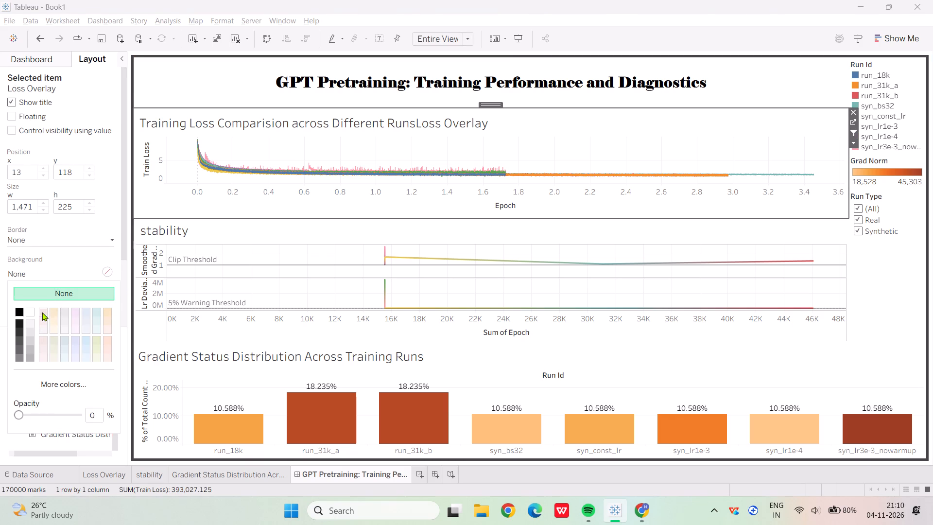
click(42, 312)
click(42, 312)
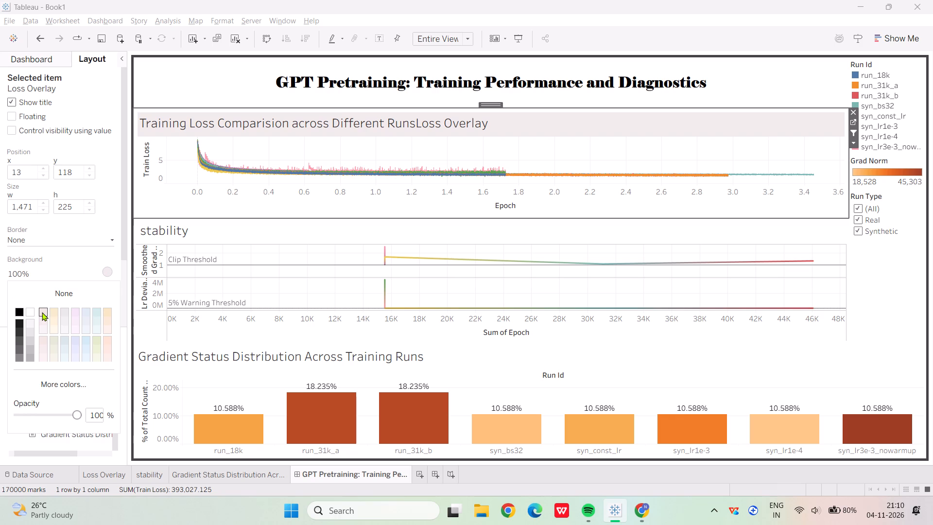
click(42, 312)
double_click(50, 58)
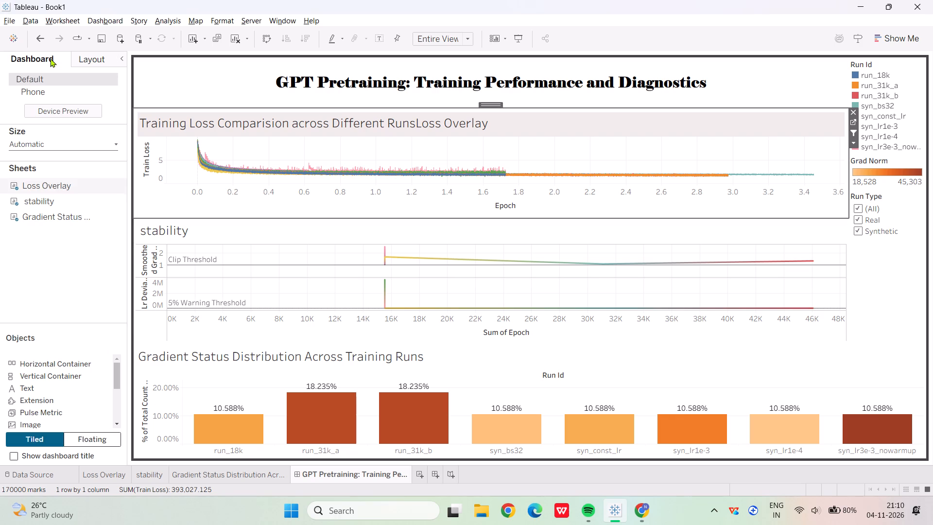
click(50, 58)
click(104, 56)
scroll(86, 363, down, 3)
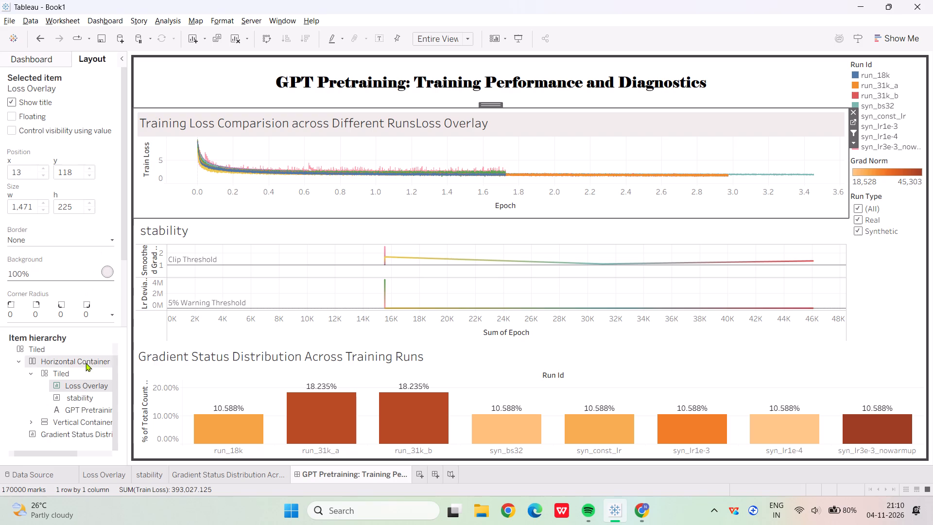
Fill the outermost Tiled container's background with the same pale pinkish grey at 100% opacity.
click(39, 347)
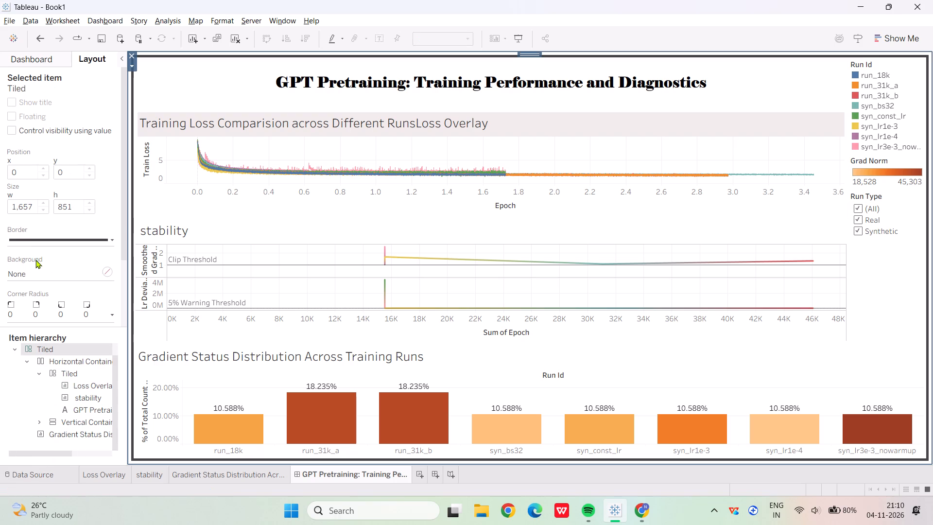
click(107, 270)
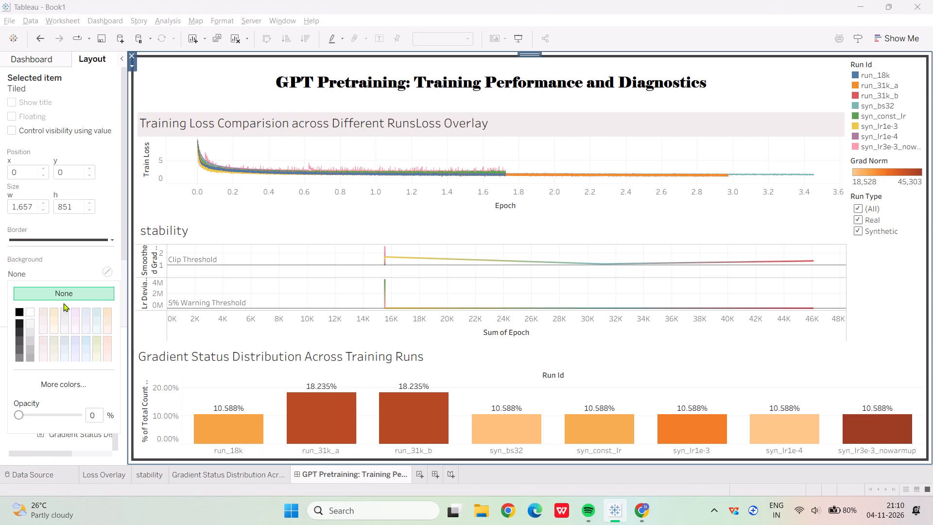
click(42, 310)
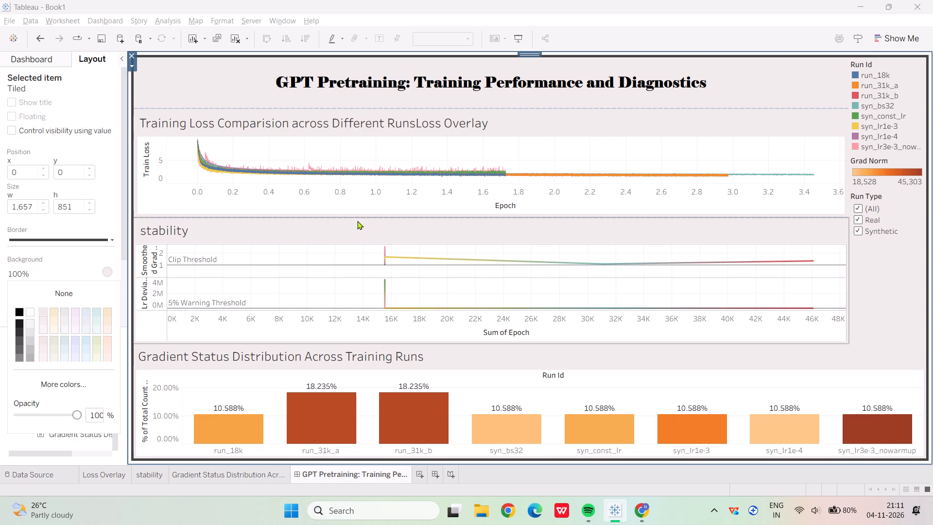
click(932, 316)
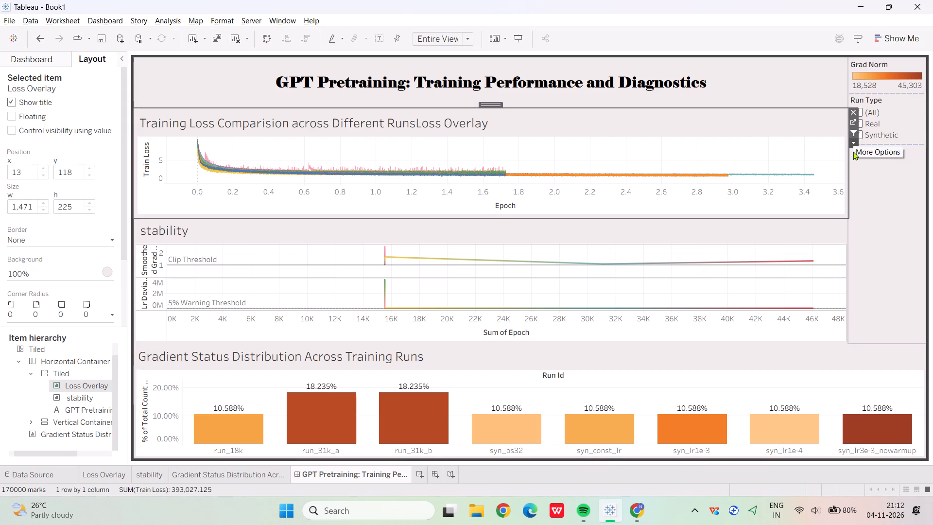
click(855, 143)
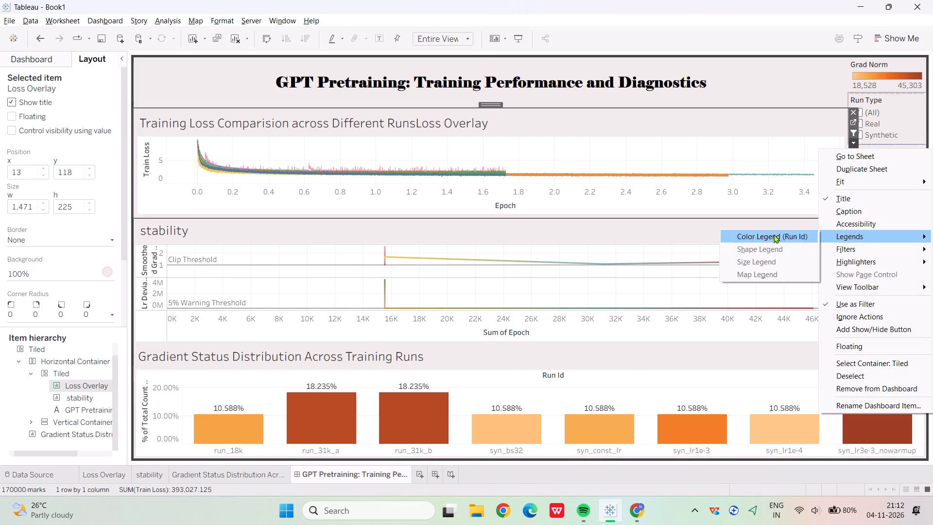
drag(774, 234, 789, 122)
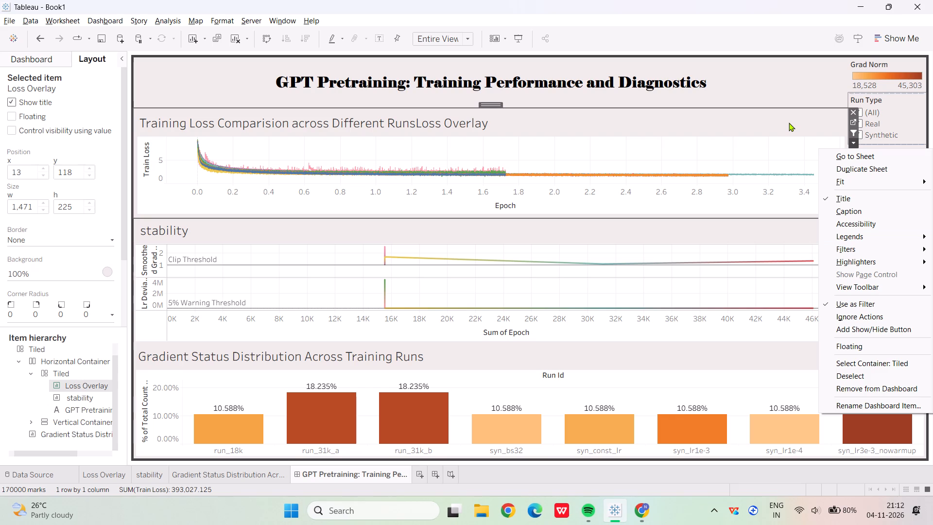
click(869, 241)
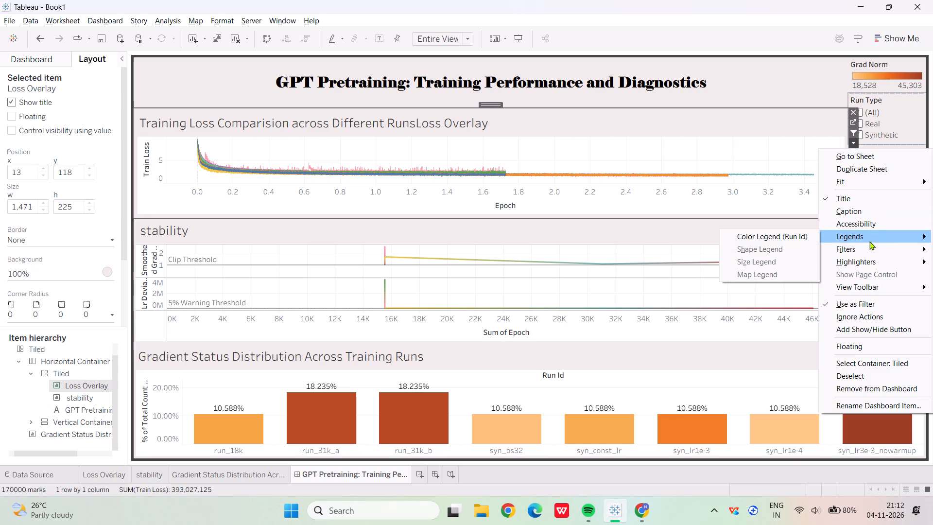
drag(797, 240, 767, 226)
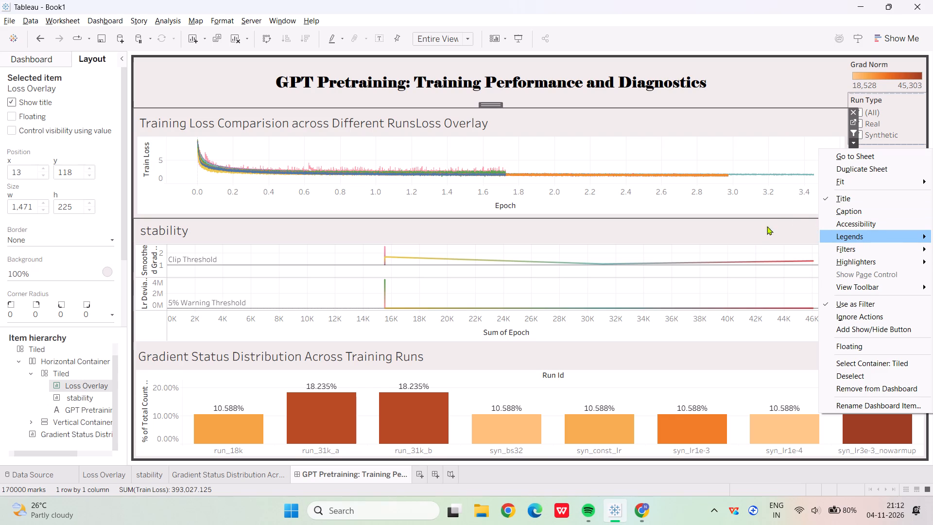
drag(767, 226, 798, 135)
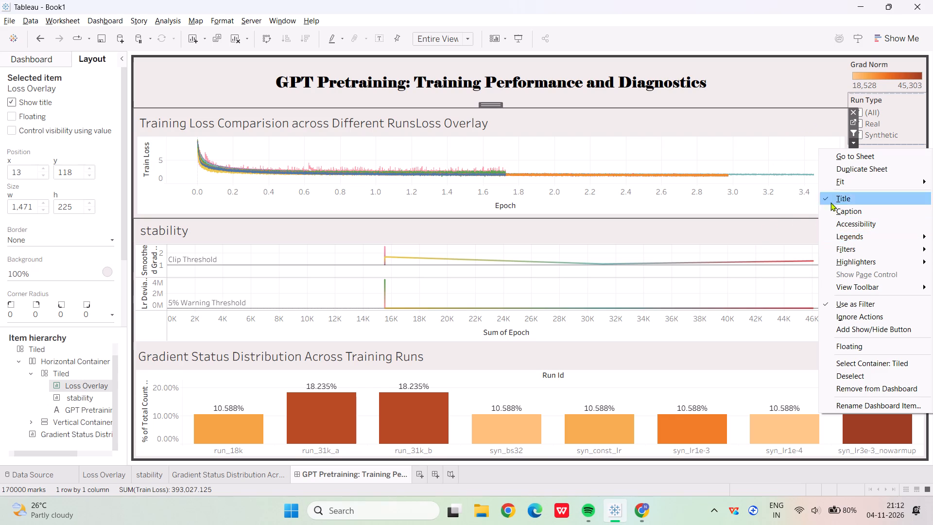
drag(808, 239, 809, 135)
drag(848, 234, 787, 238)
drag(787, 238, 794, 229)
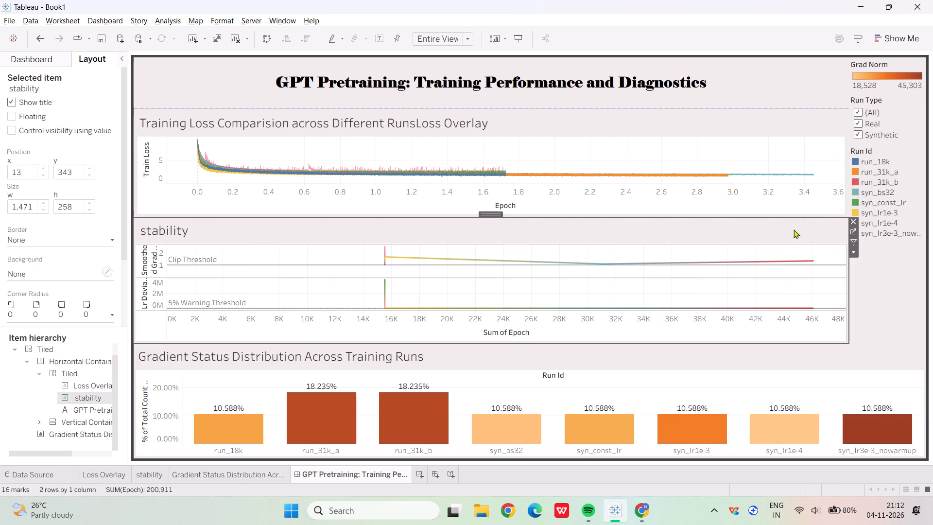
drag(794, 229, 909, 269)
click(909, 269)
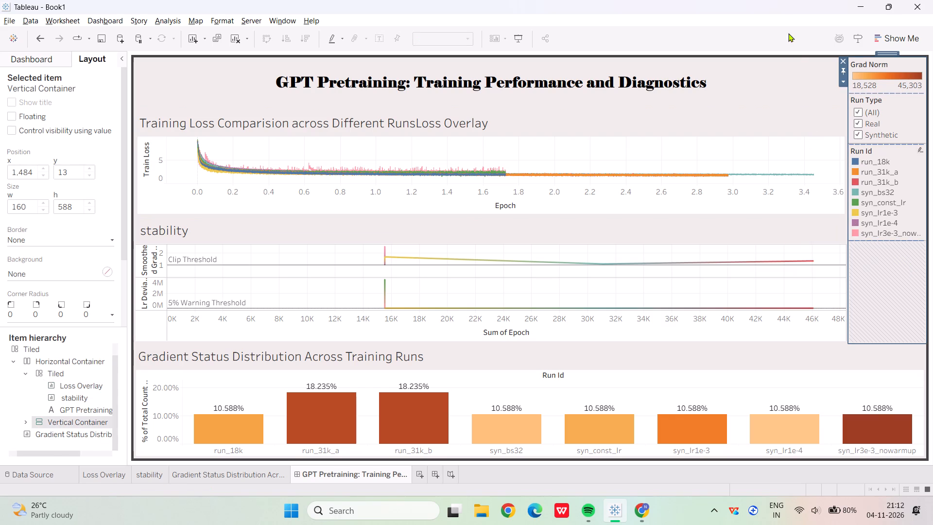
click(784, 36)
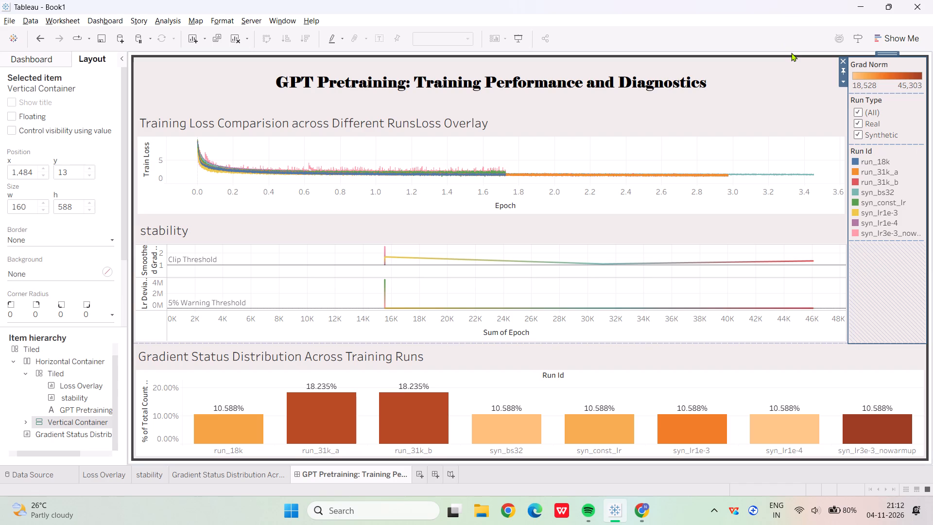
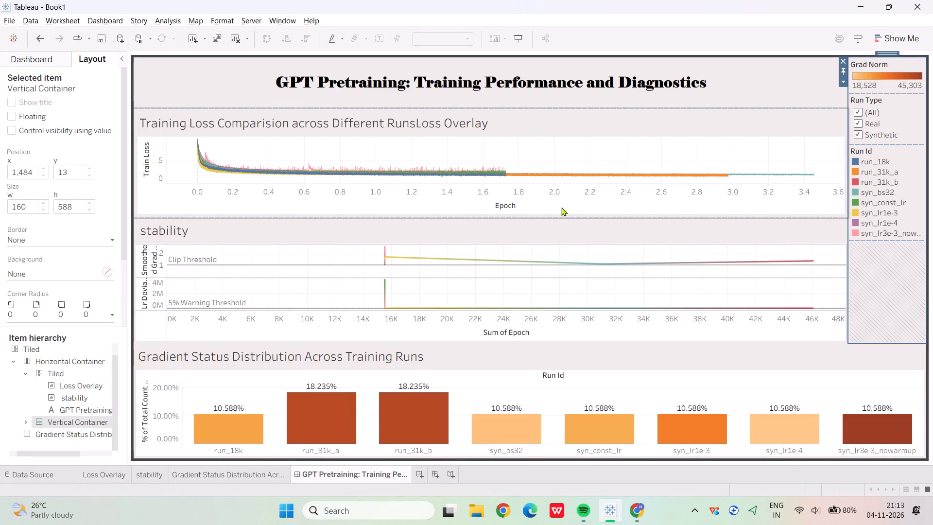
Enlarge the Loss Overlay chart to a height of about 252 by moving its border with the stability chart.
drag(554, 218, 555, 231)
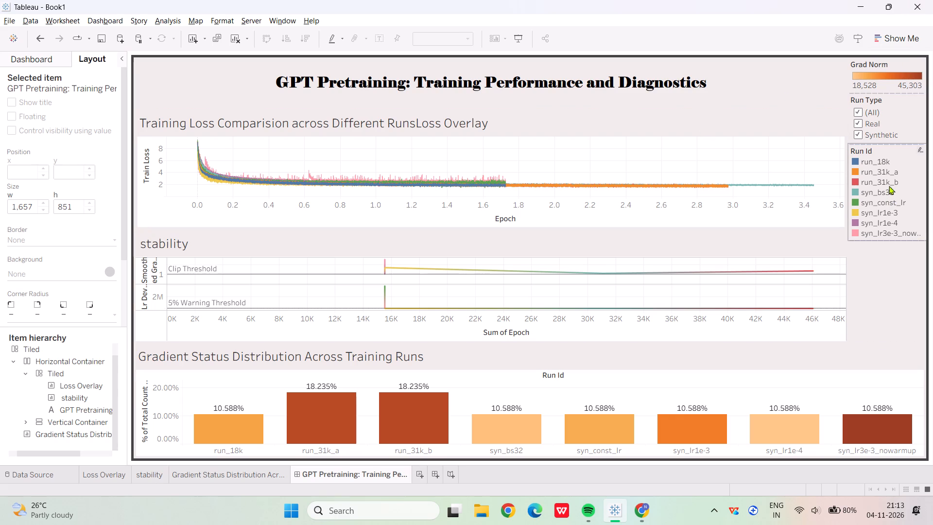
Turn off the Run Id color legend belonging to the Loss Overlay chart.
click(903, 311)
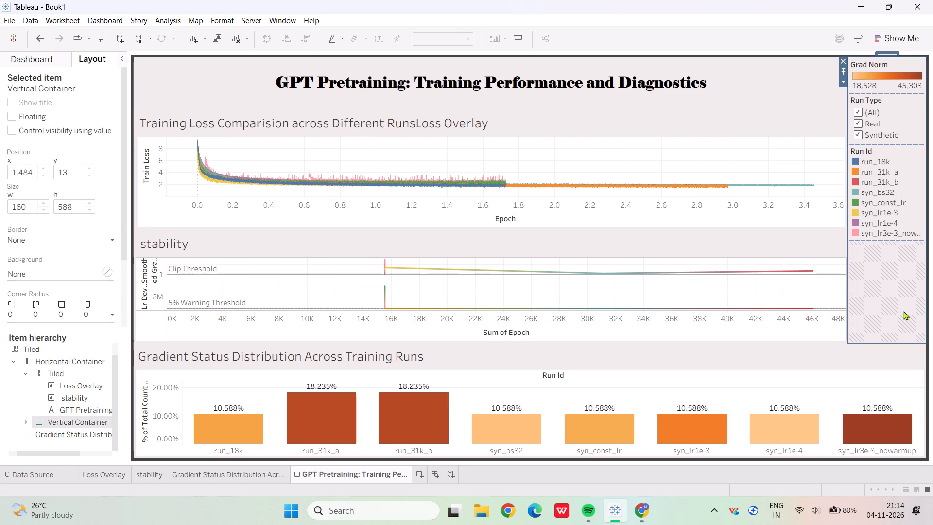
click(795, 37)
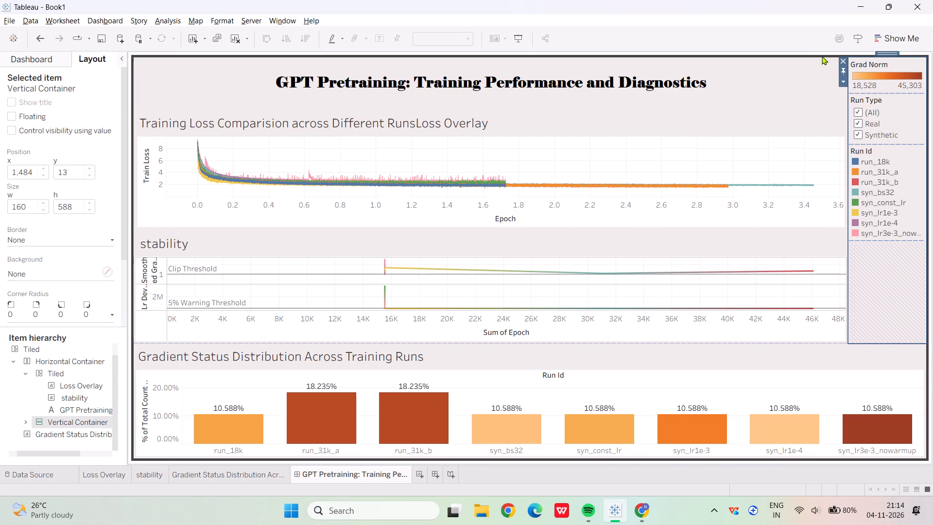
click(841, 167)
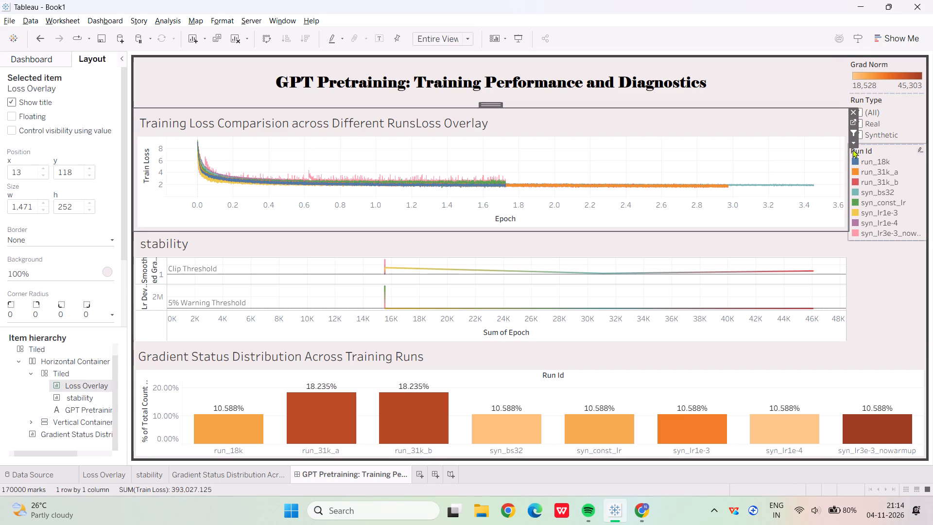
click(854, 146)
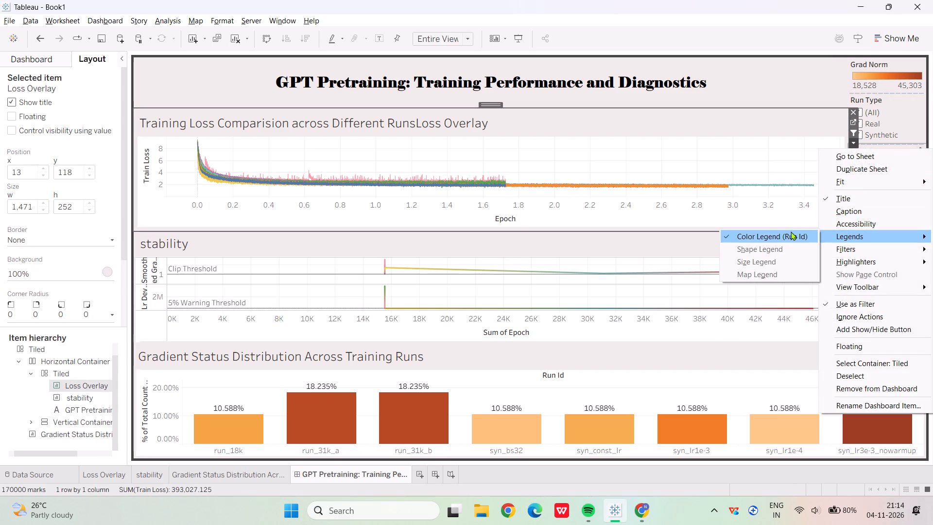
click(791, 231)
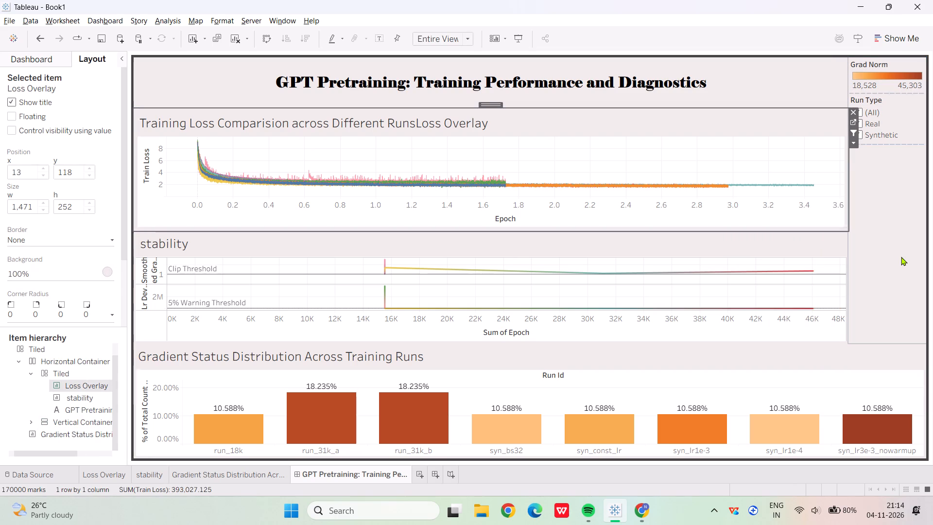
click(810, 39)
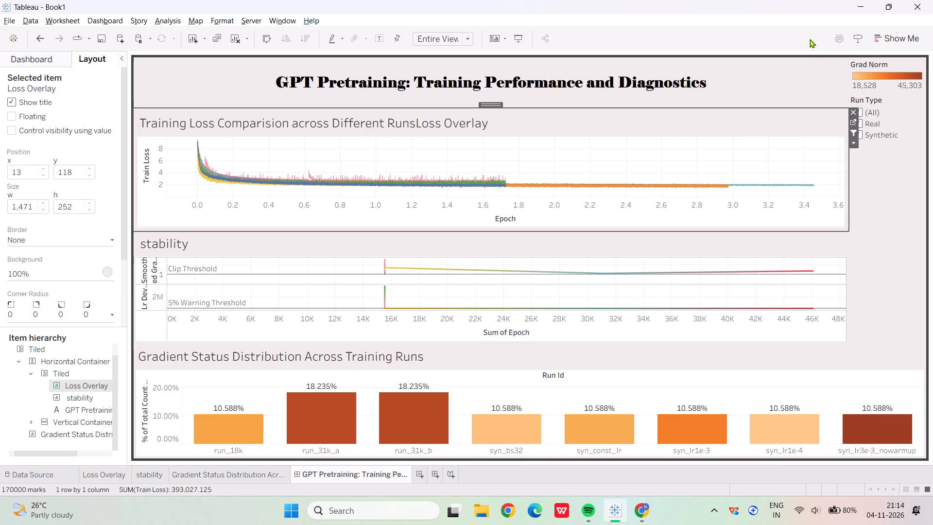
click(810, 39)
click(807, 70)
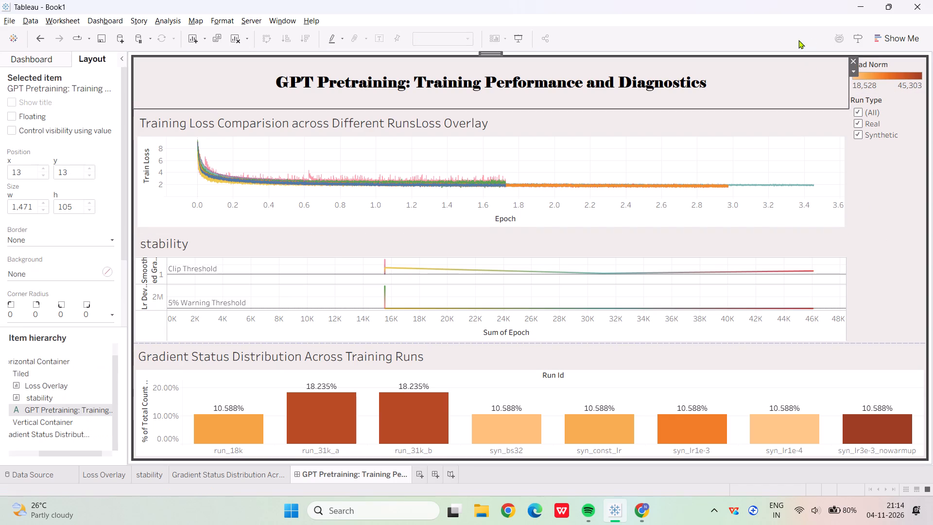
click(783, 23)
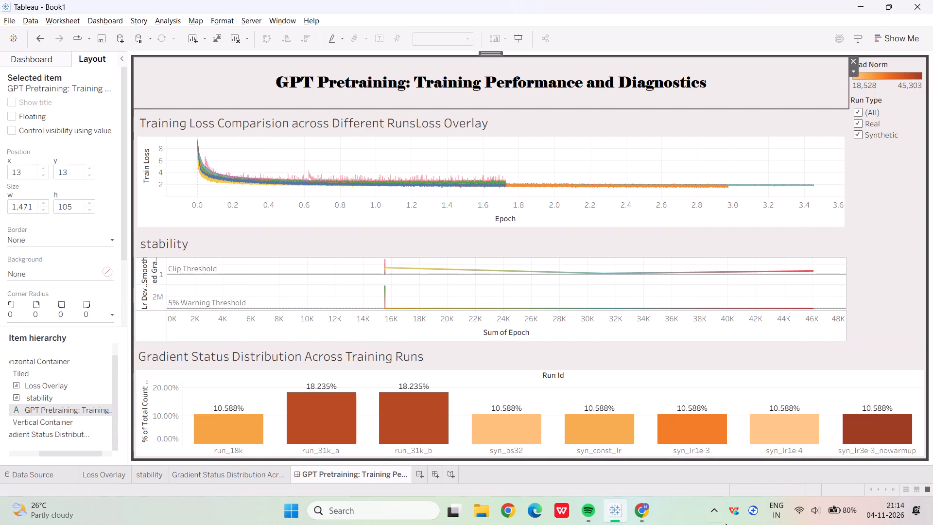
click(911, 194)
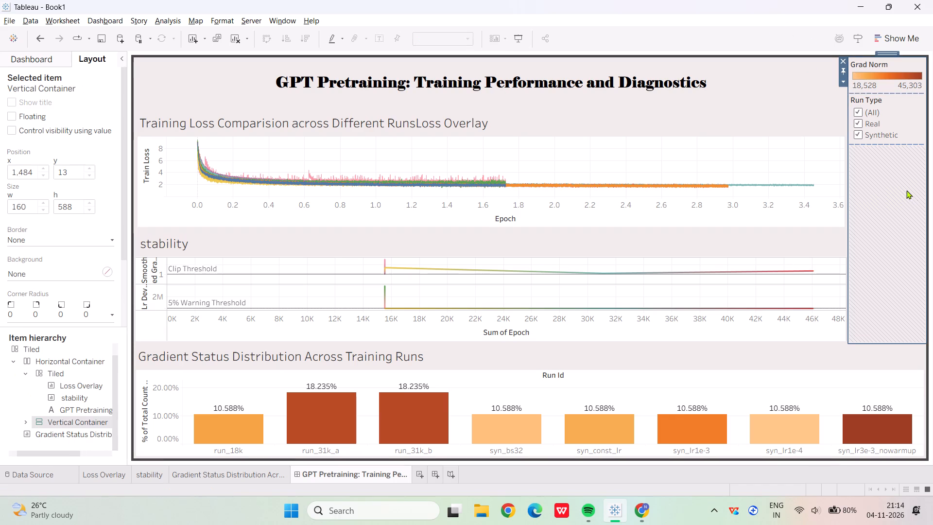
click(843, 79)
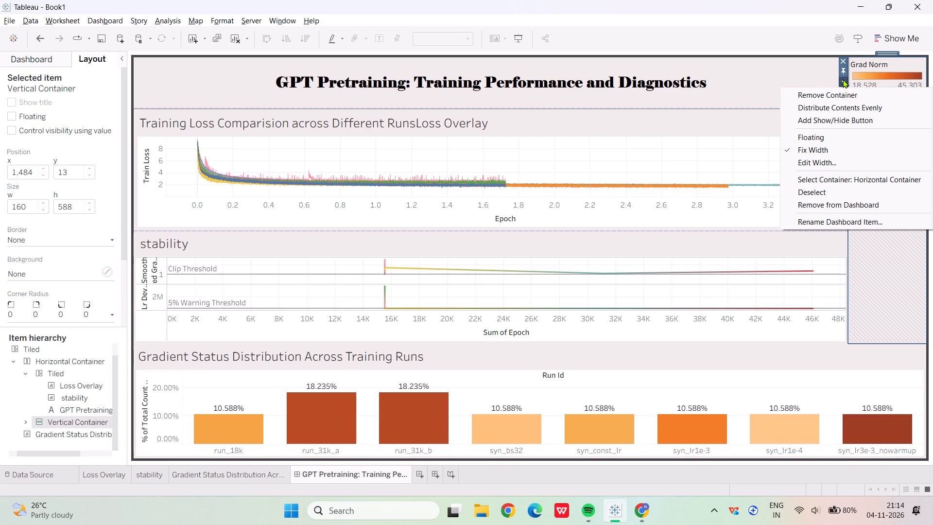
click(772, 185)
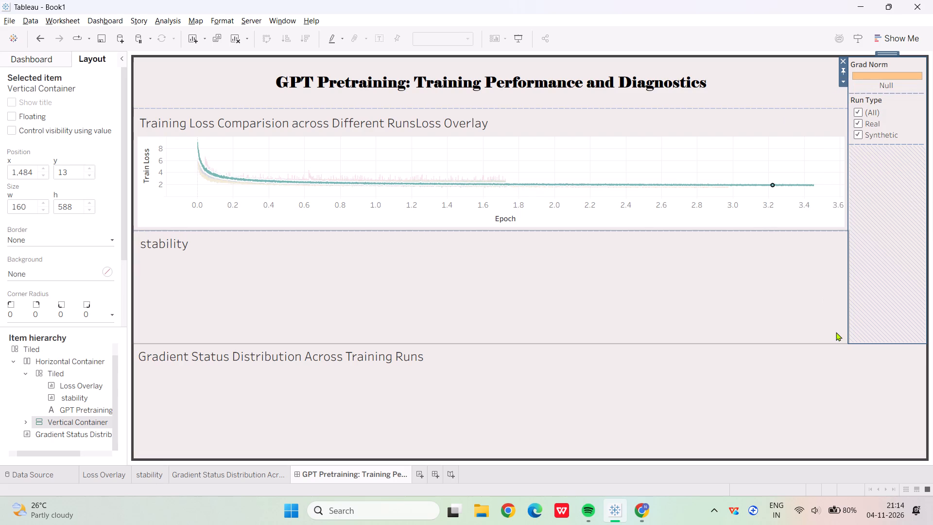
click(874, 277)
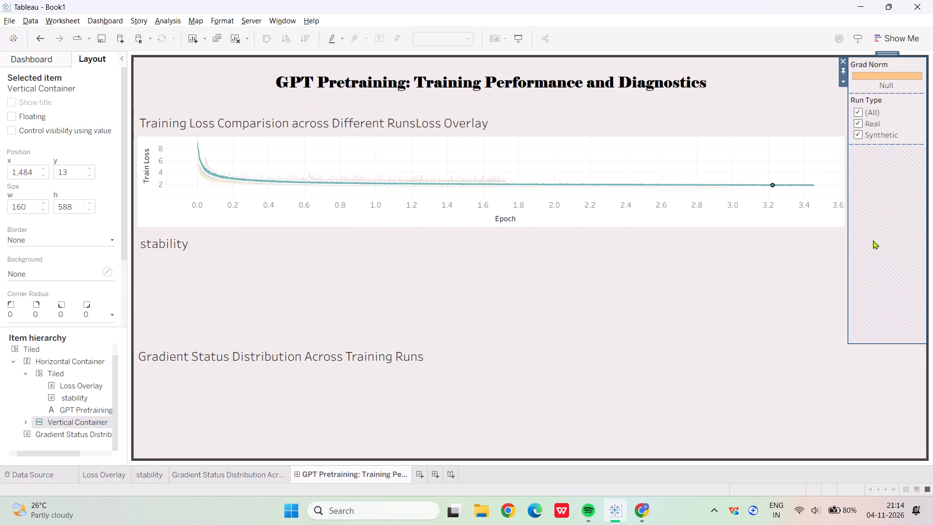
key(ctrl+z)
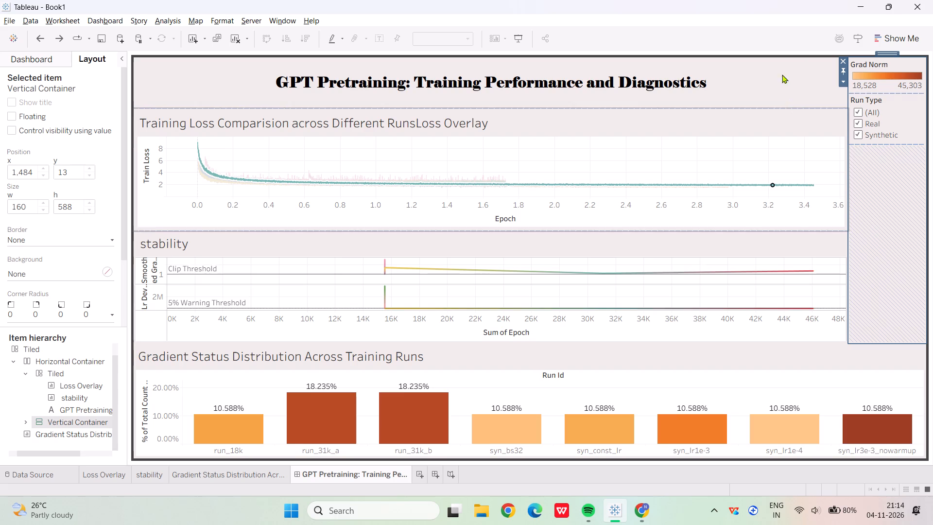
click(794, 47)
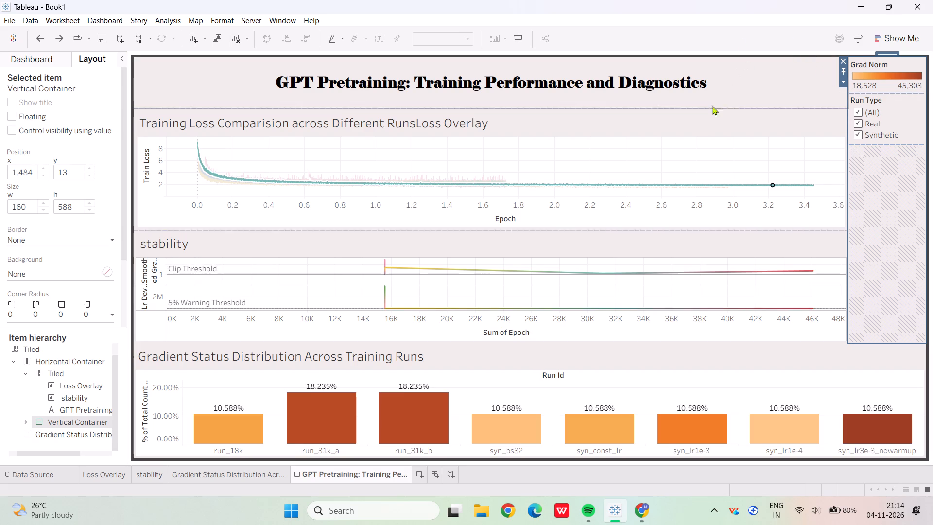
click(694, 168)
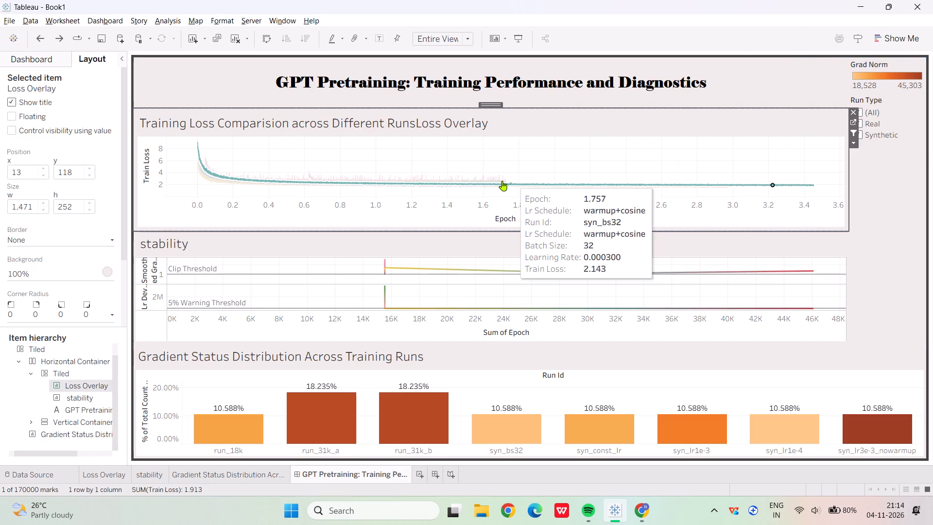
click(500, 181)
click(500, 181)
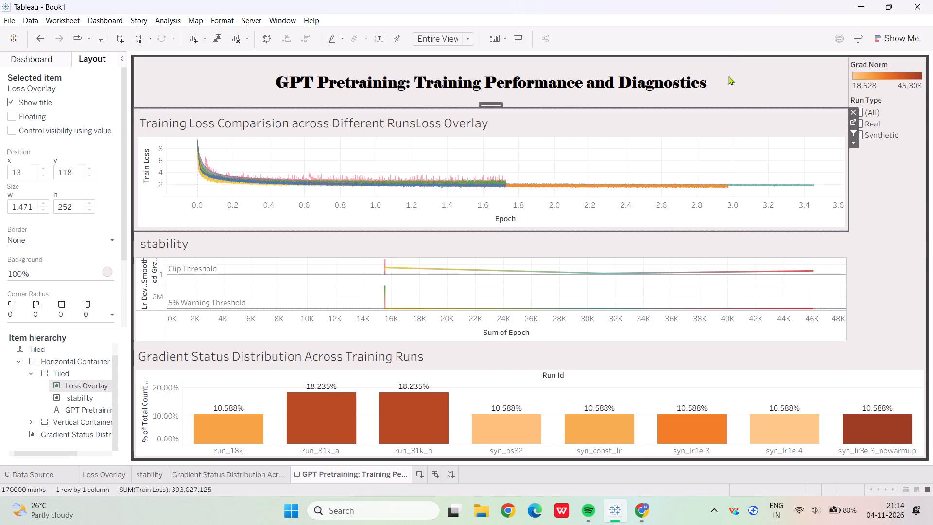
click(854, 146)
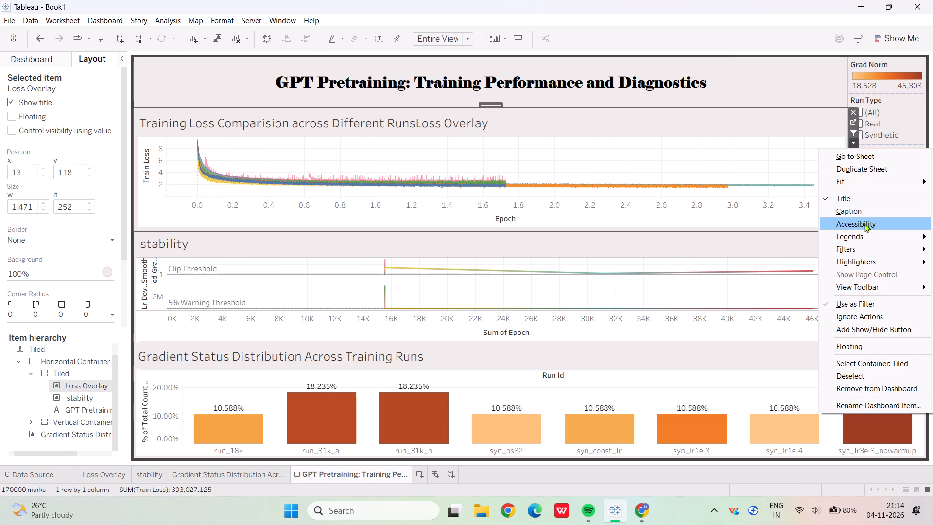
click(866, 234)
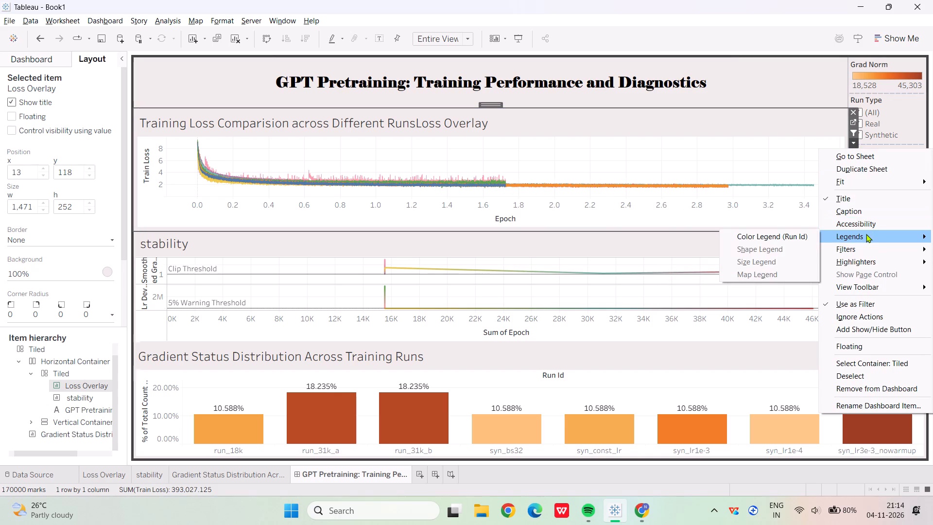
click(805, 231)
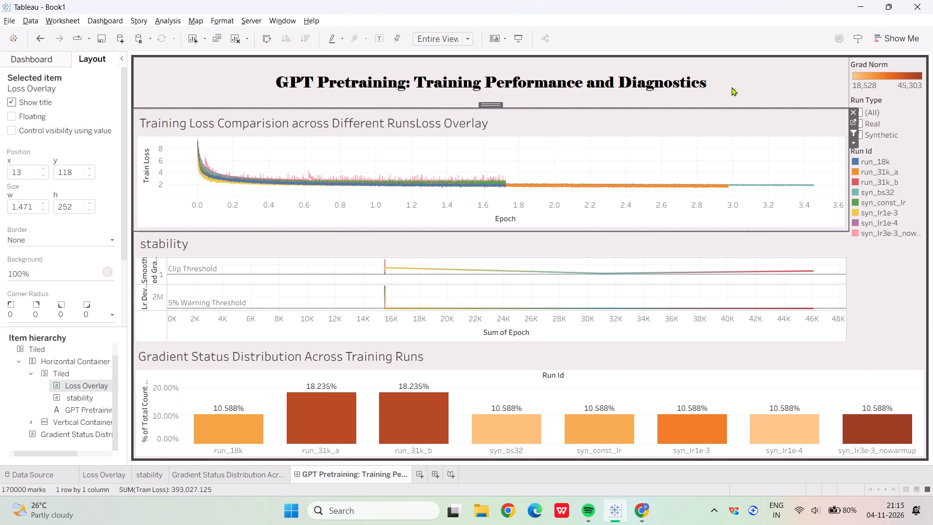
click(731, 87)
click(525, 206)
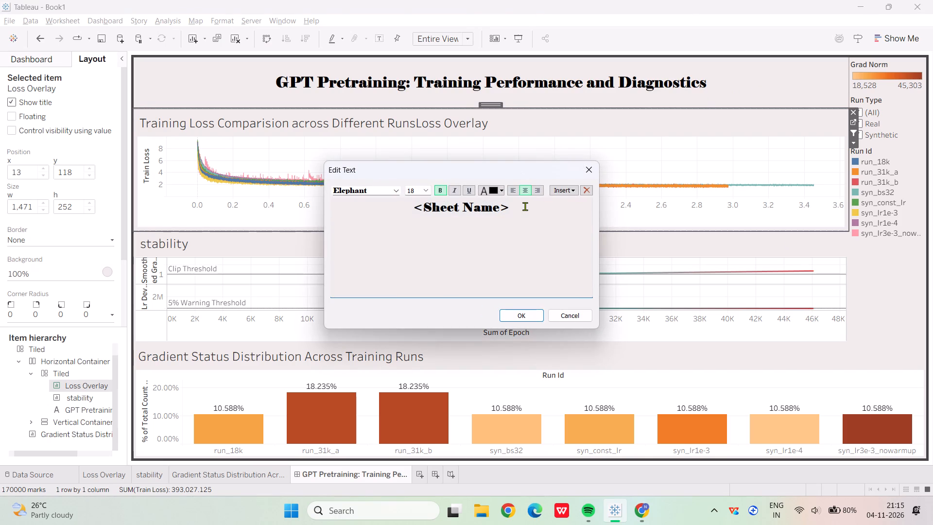
key(Return)
key(ctrl+v)
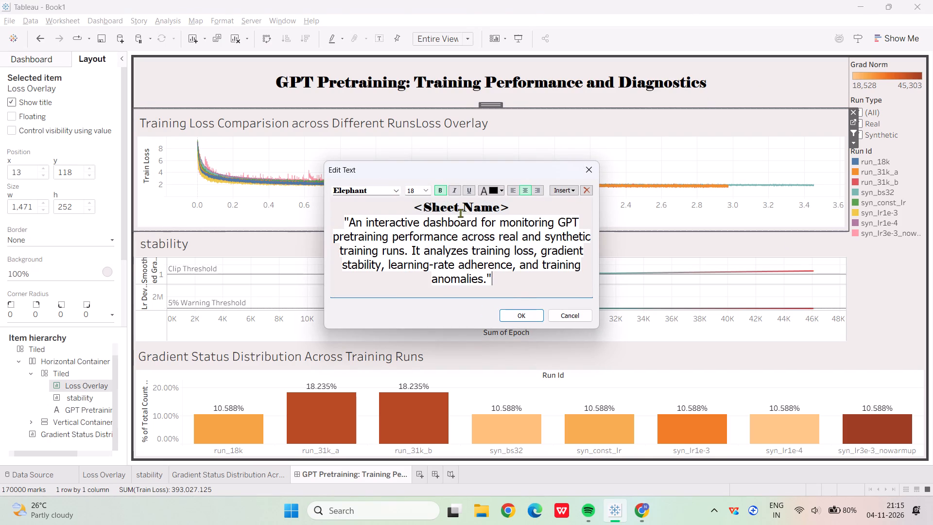
Try to reduce the pasted description's font size to 9, and apply the title text edit.
click(429, 187)
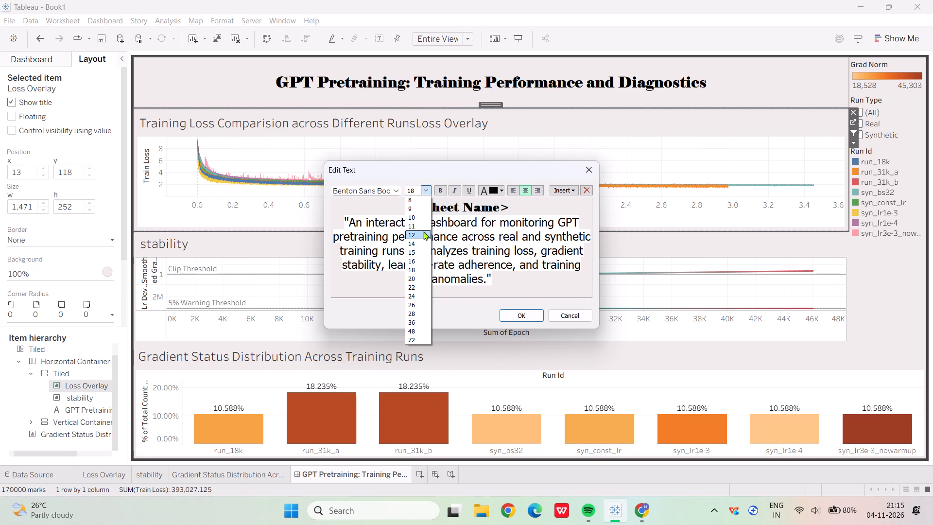
click(422, 218)
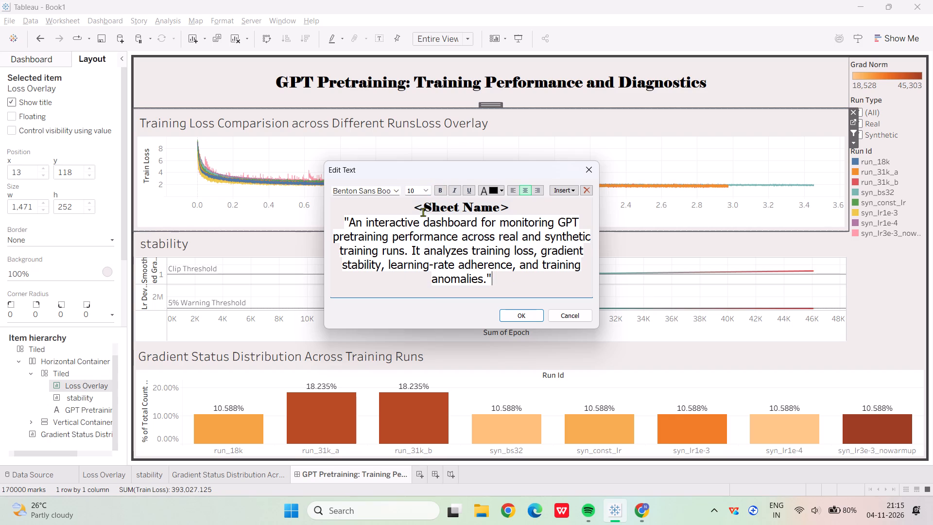
click(429, 190)
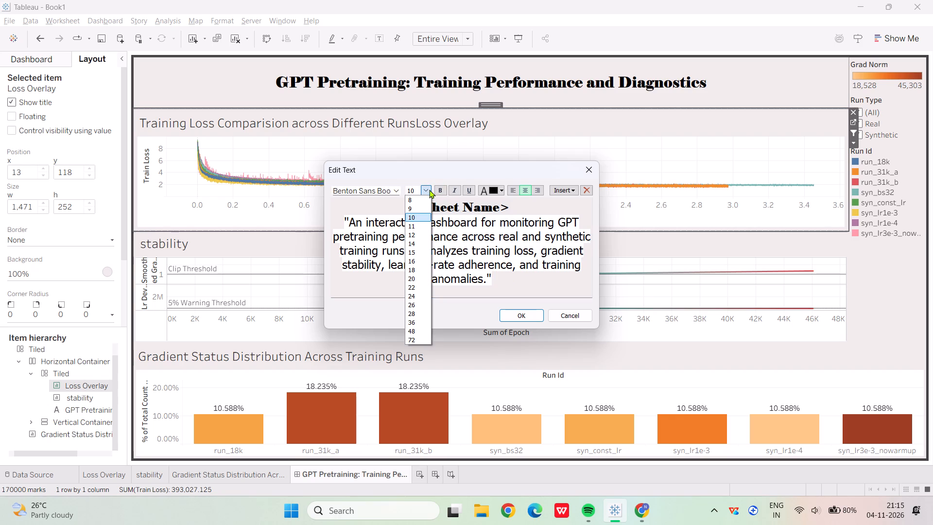
click(421, 211)
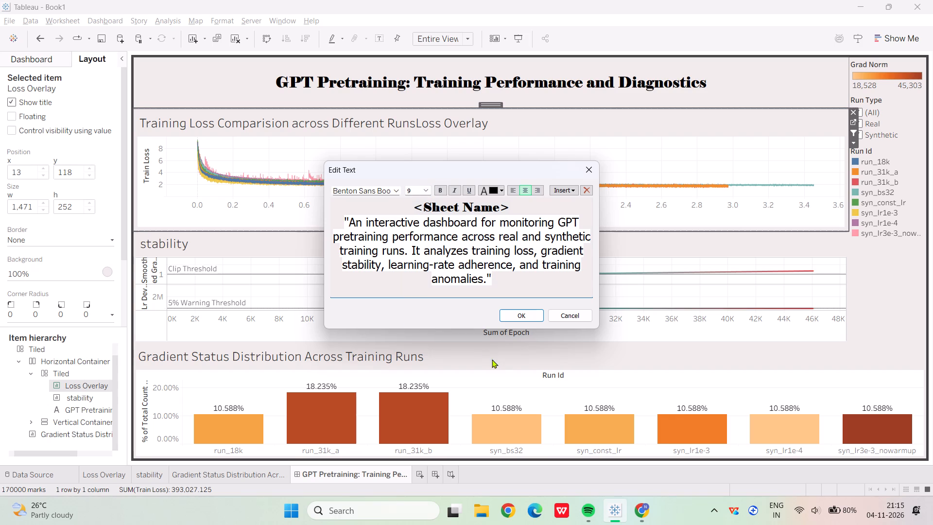
click(518, 316)
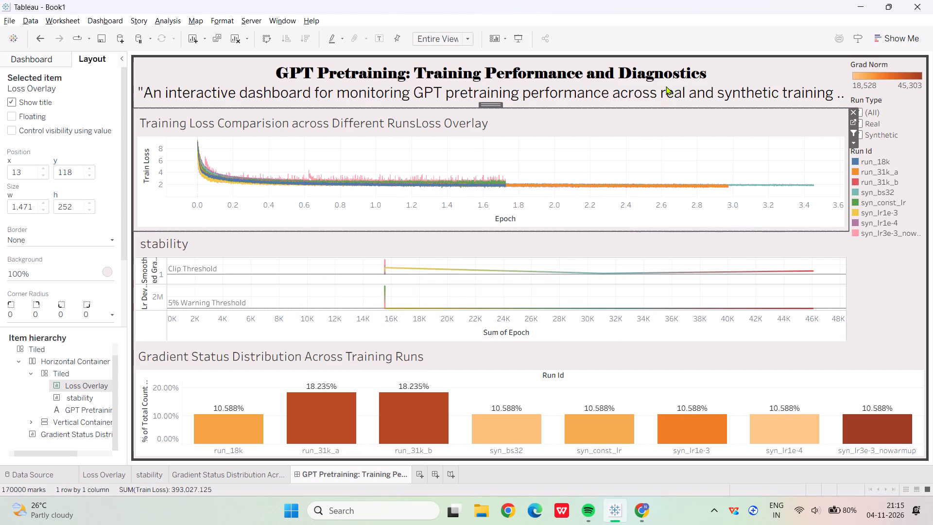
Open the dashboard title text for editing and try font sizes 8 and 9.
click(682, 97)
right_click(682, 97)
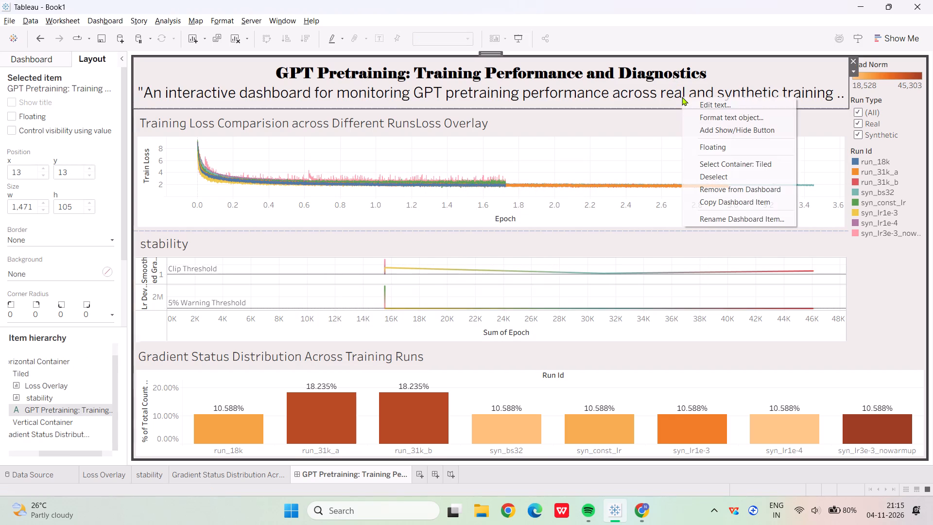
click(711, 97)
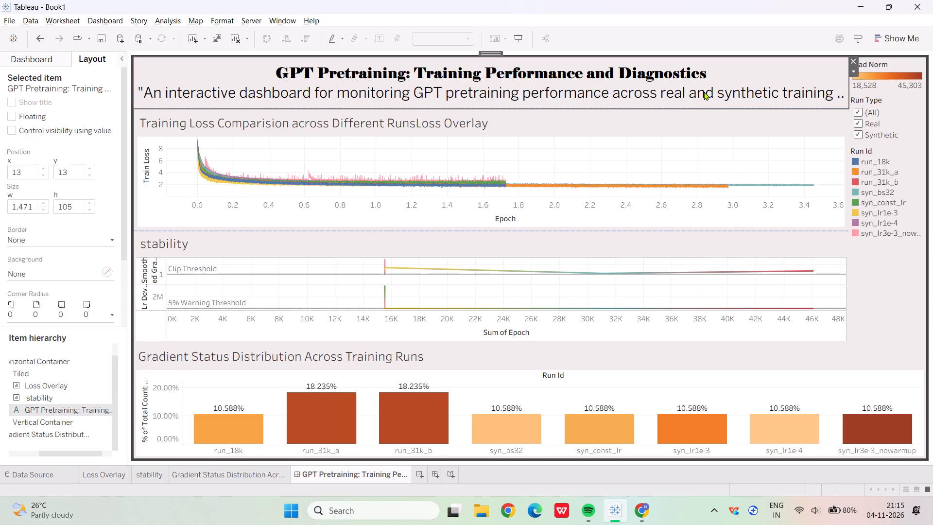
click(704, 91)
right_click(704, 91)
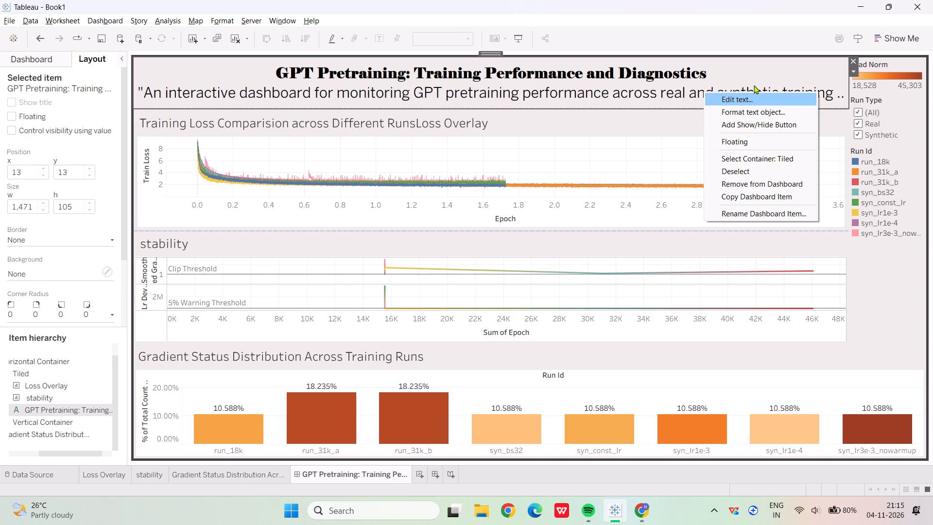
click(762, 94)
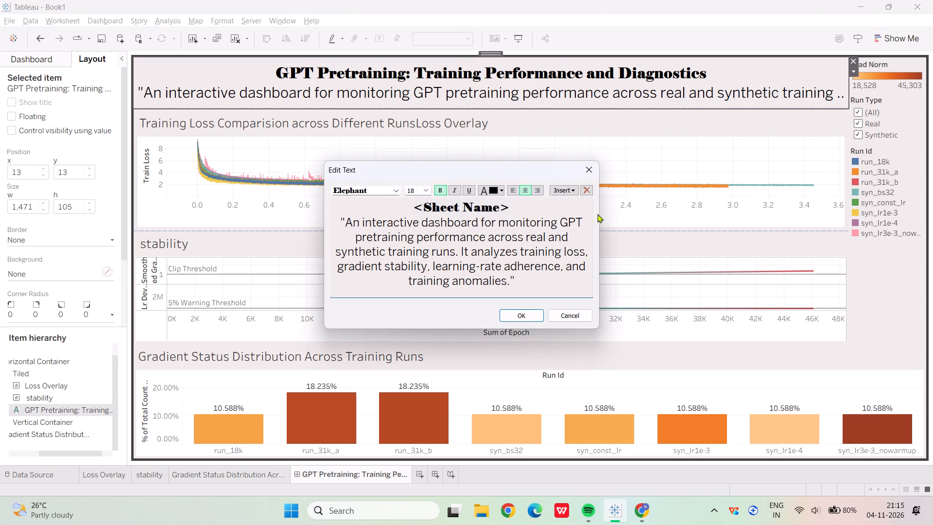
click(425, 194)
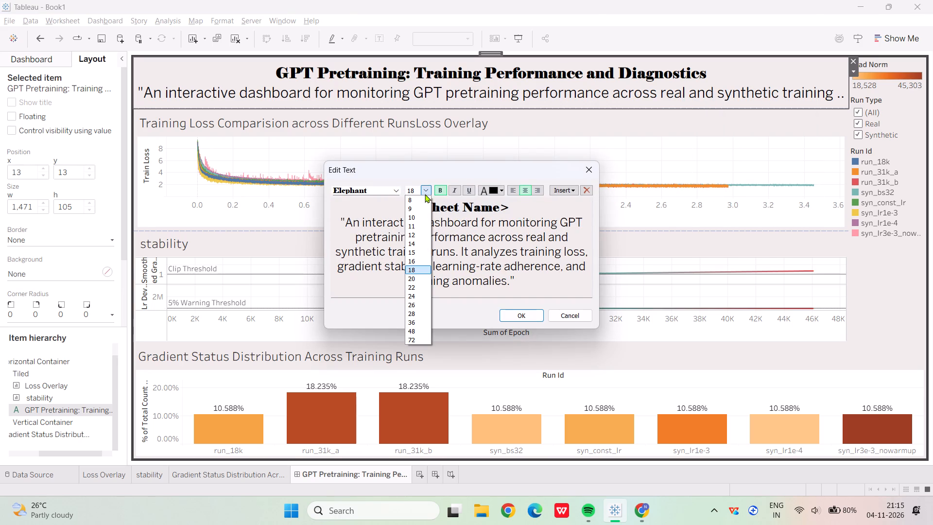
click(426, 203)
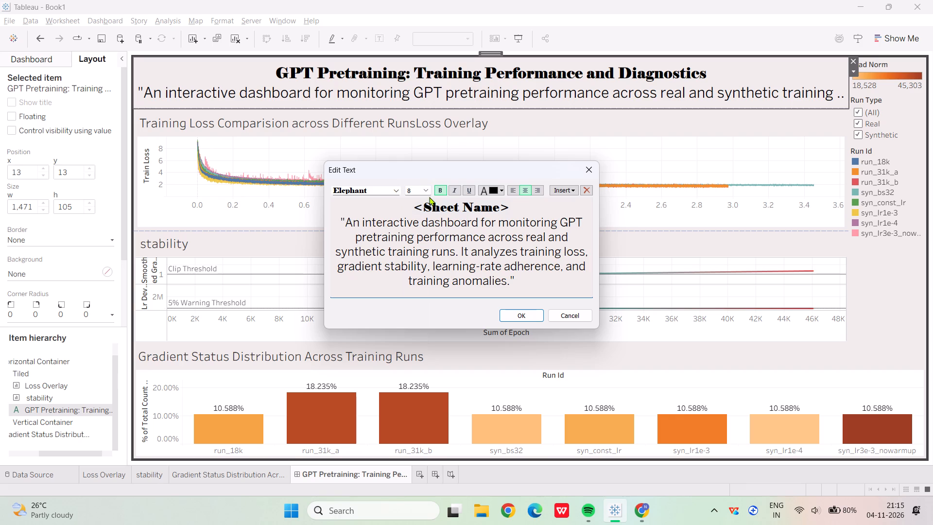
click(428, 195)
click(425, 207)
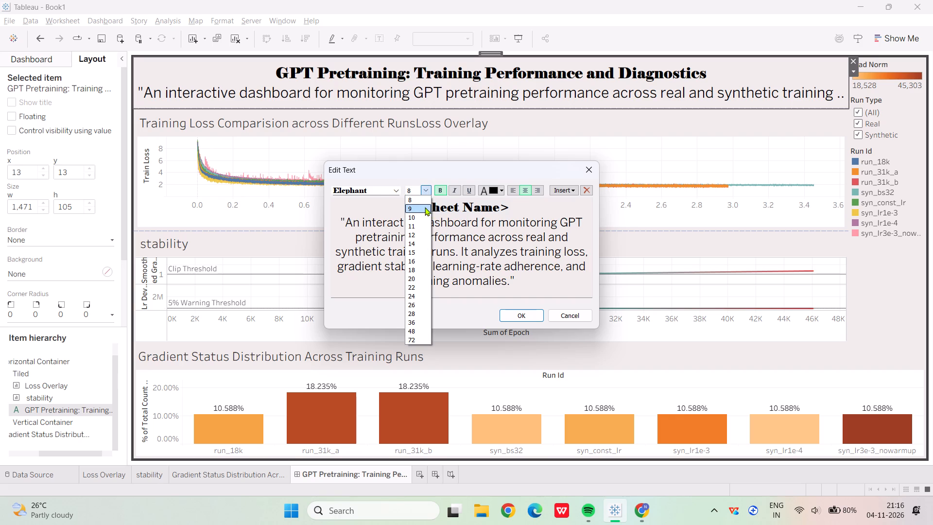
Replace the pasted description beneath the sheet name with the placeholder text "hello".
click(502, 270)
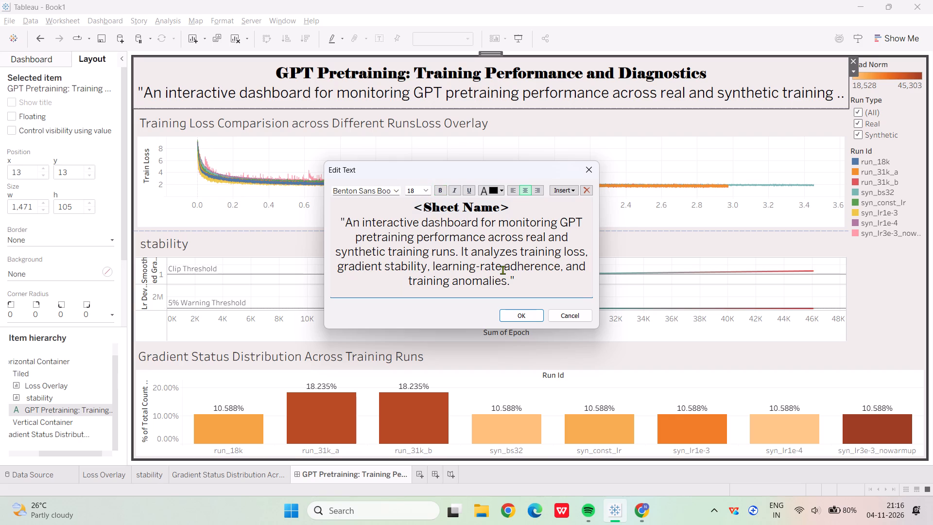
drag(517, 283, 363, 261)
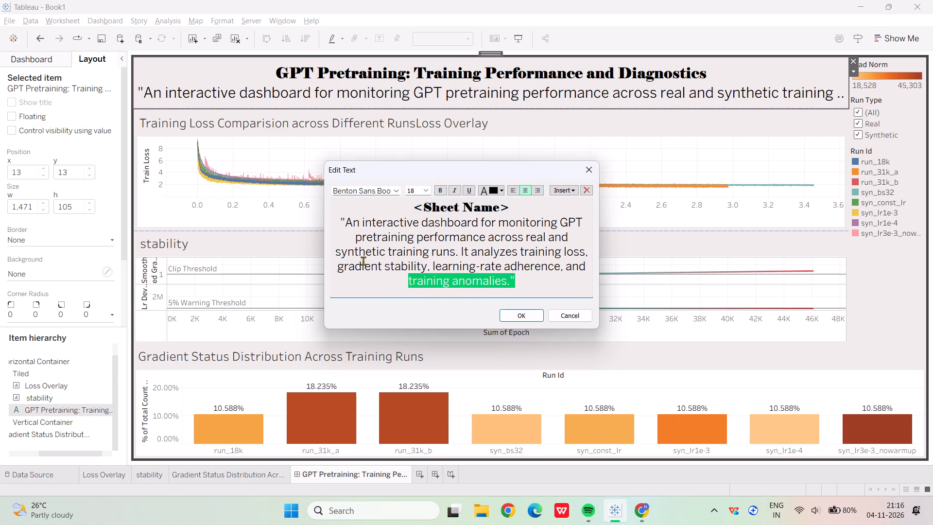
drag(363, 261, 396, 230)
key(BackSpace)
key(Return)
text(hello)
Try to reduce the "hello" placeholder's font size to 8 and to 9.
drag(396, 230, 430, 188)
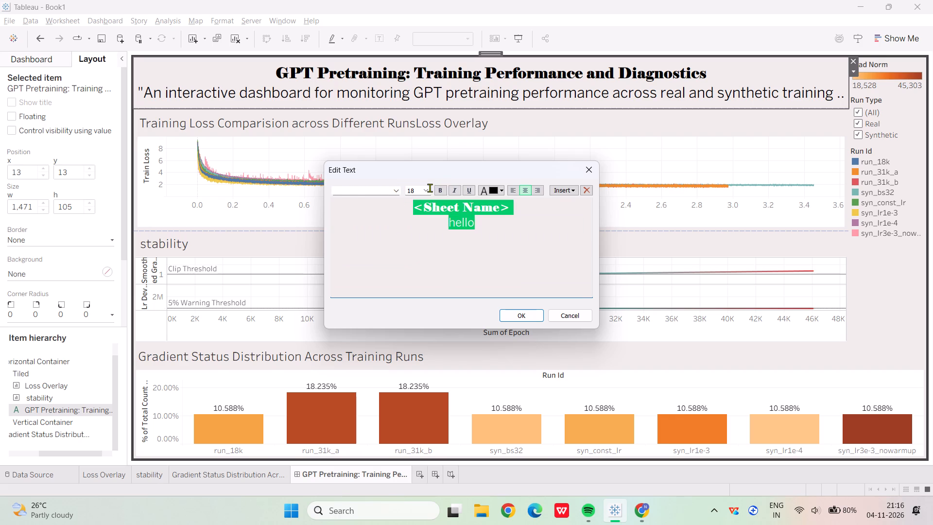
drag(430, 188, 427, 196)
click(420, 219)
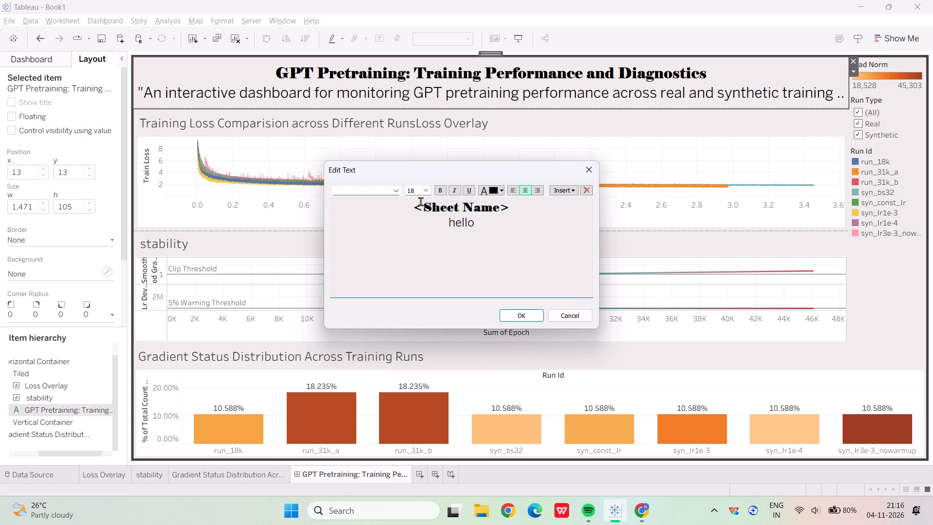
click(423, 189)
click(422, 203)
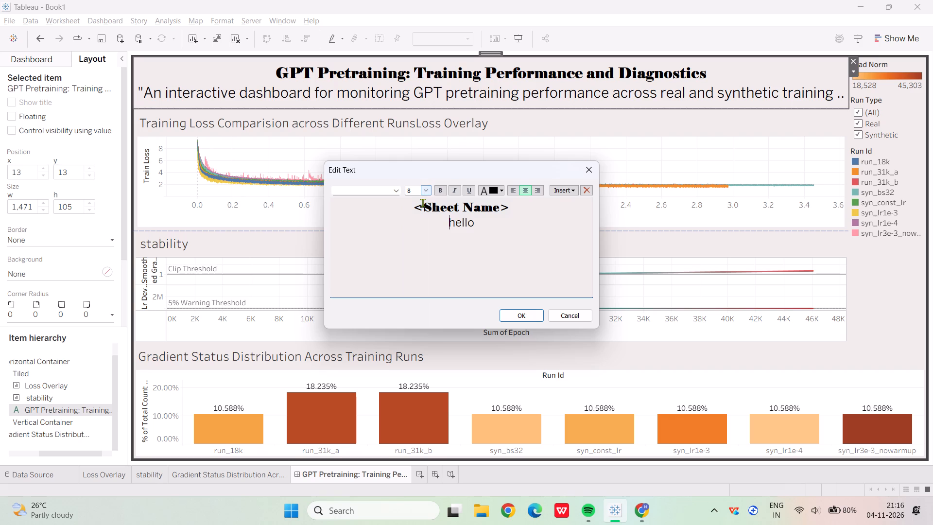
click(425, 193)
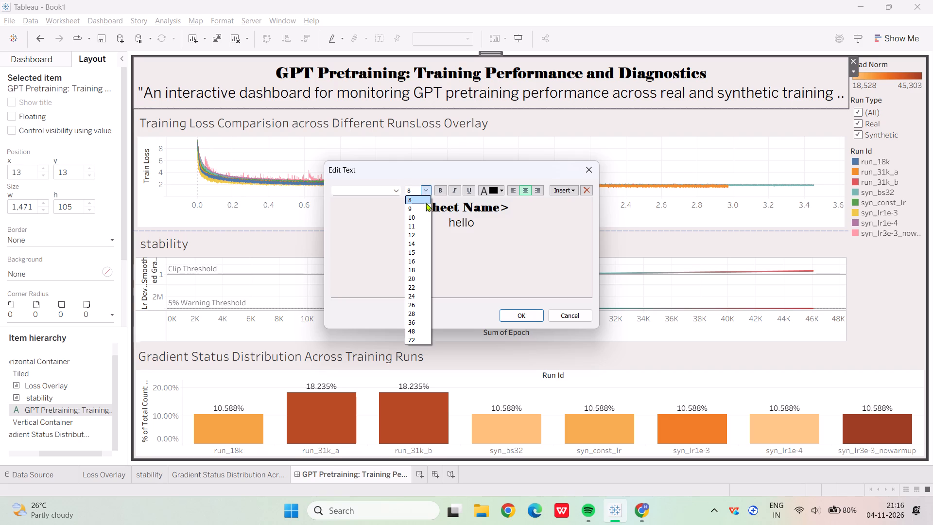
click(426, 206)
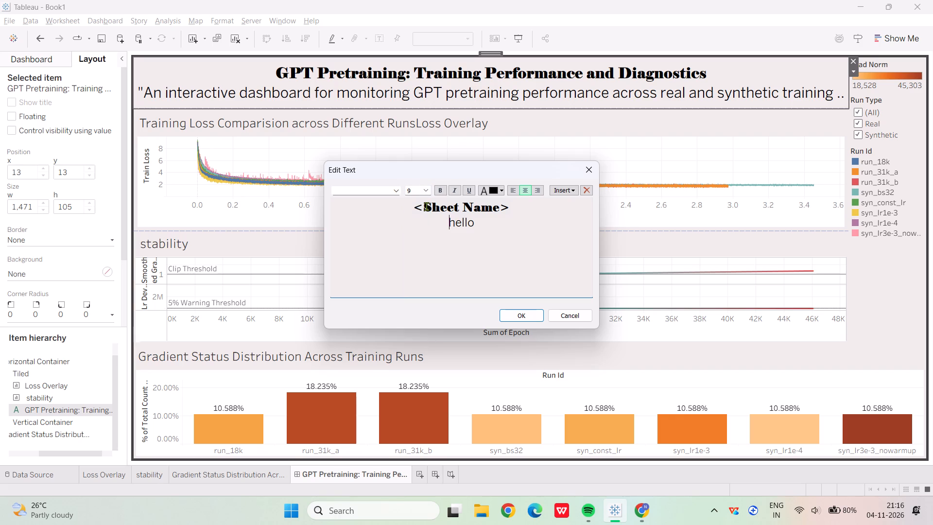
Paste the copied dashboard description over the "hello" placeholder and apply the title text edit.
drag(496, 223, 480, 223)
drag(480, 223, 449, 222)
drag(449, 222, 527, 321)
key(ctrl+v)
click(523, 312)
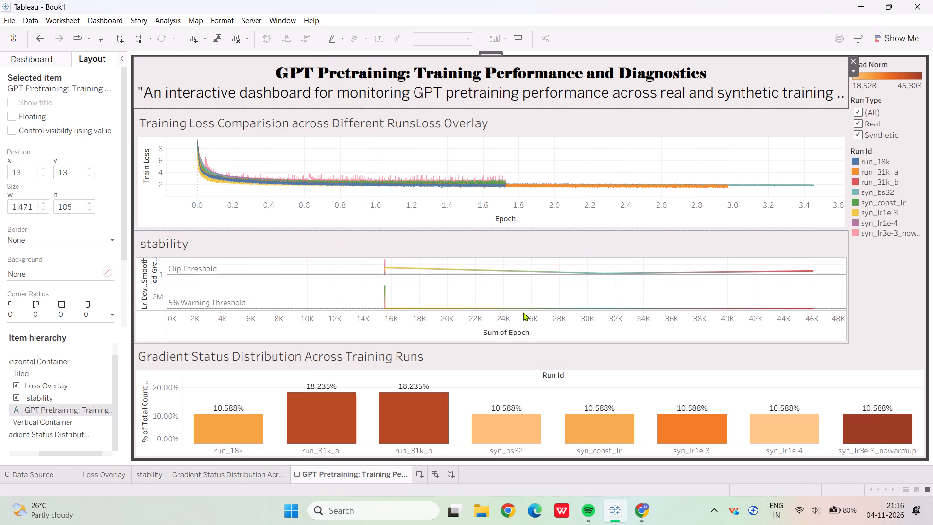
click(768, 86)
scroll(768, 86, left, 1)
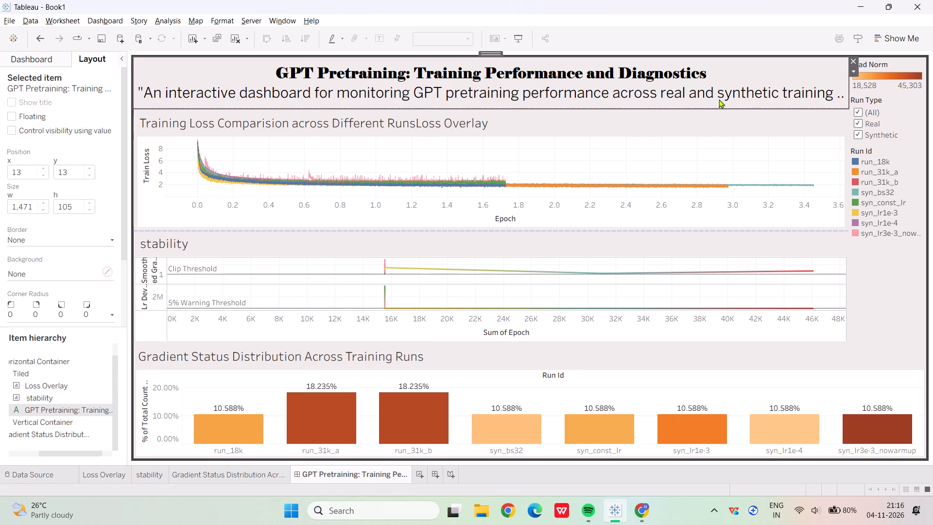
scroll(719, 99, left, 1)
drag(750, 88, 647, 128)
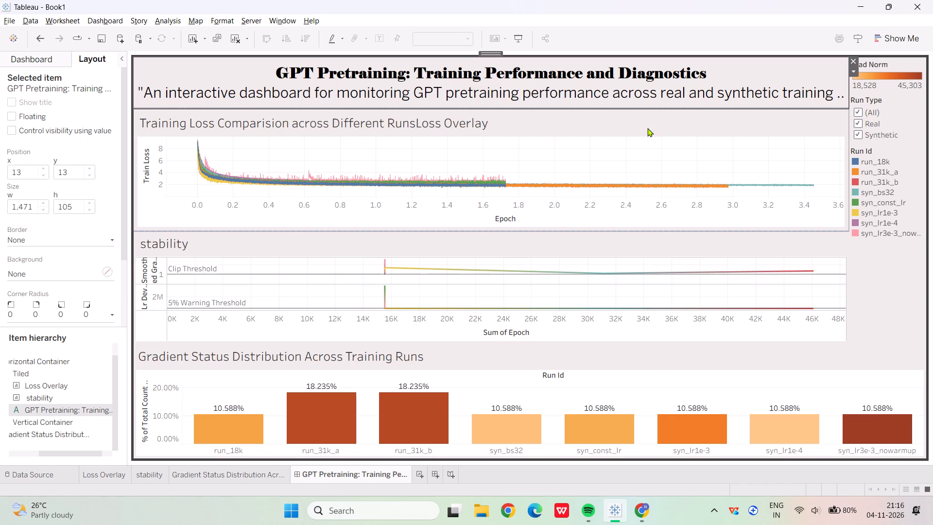
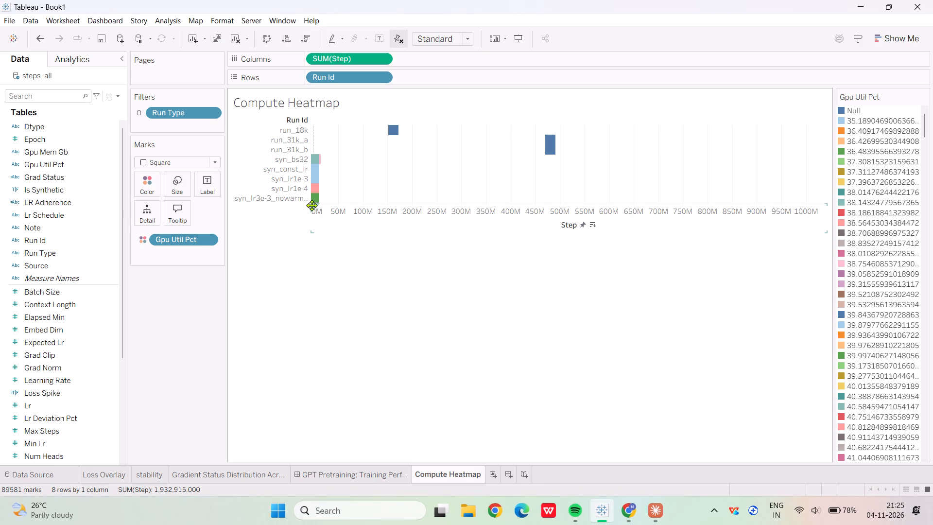
drag(311, 205, 265, 381)
click(265, 381)
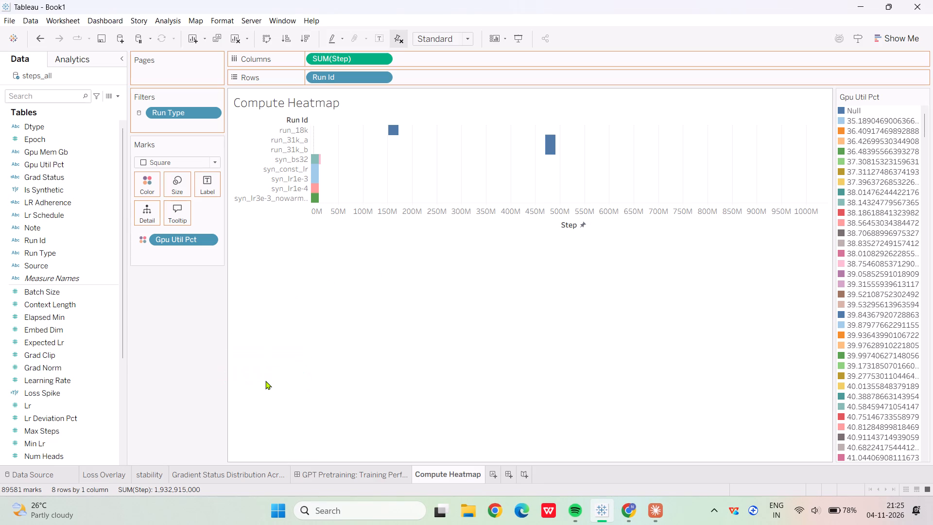
drag(482, 198, 503, 391)
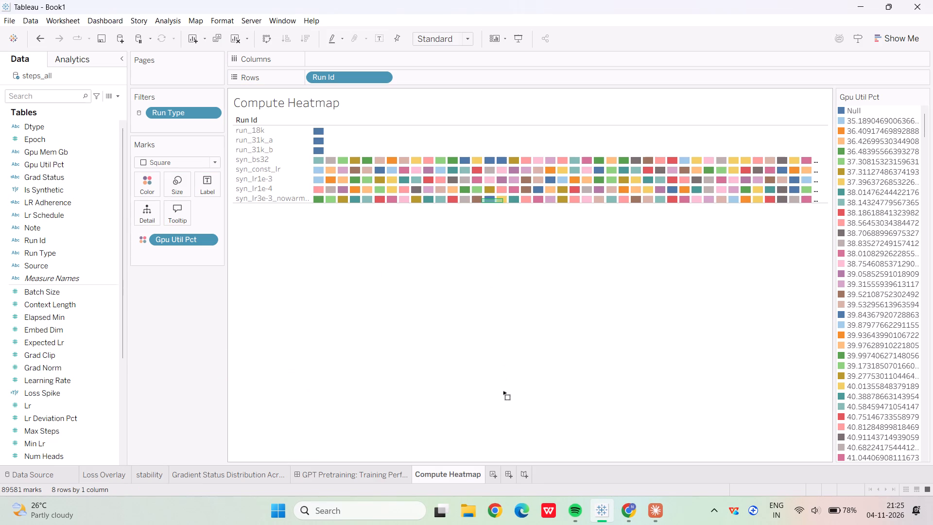
drag(503, 391, 503, 388)
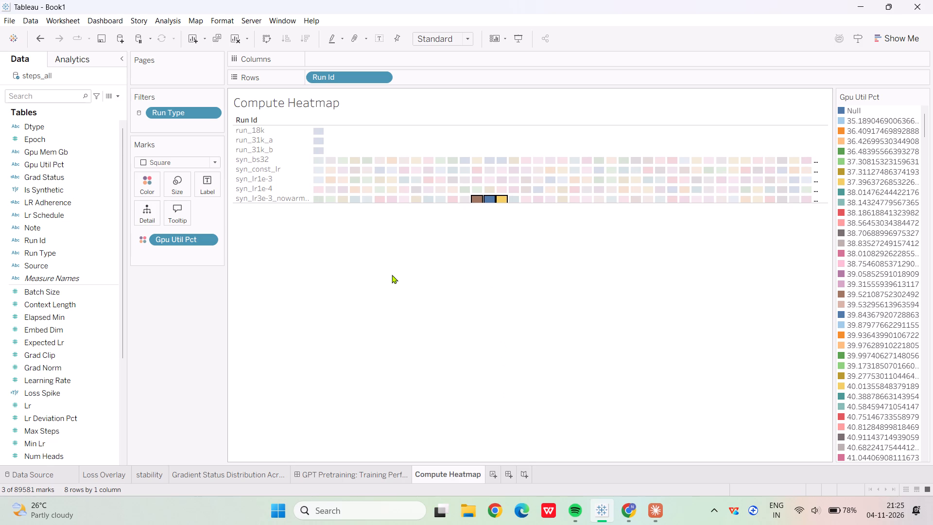
click(392, 275)
scroll(458, 184, down, 1)
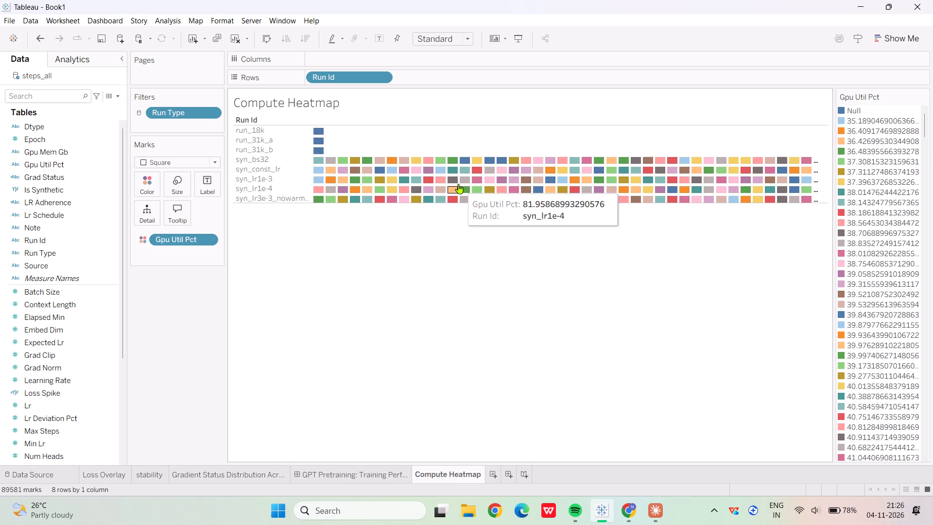
click(342, 294)
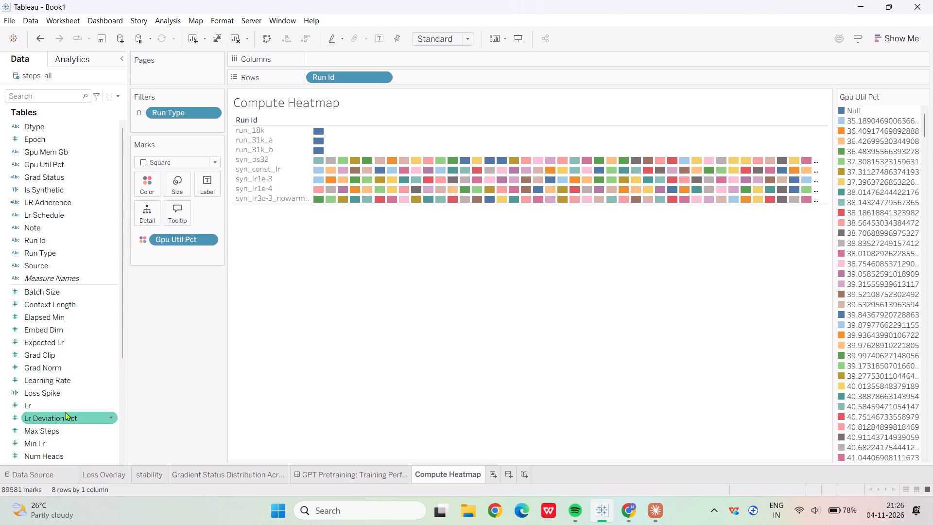
Add the Step measure back to the heatmap's columns as SUM(Step).
scroll(65, 412, down, 4)
drag(65, 367, 190, 282)
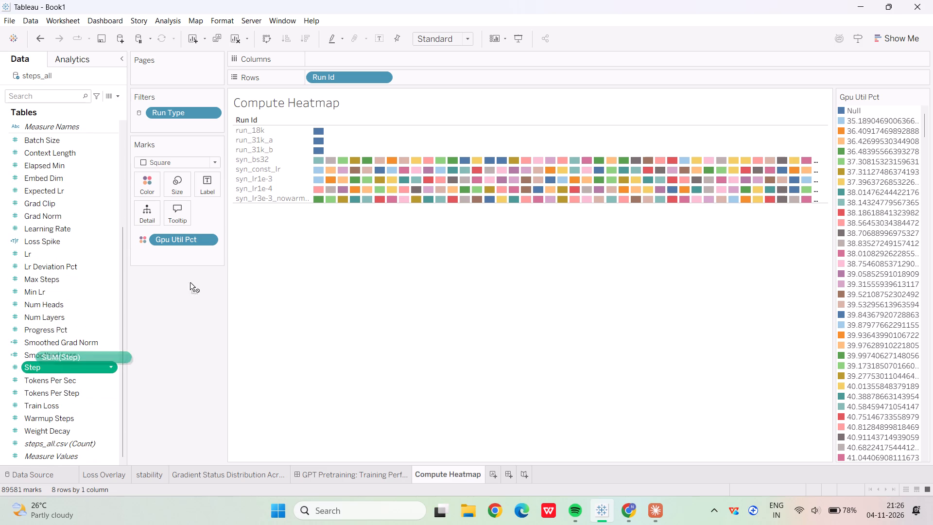
drag(190, 282, 352, 57)
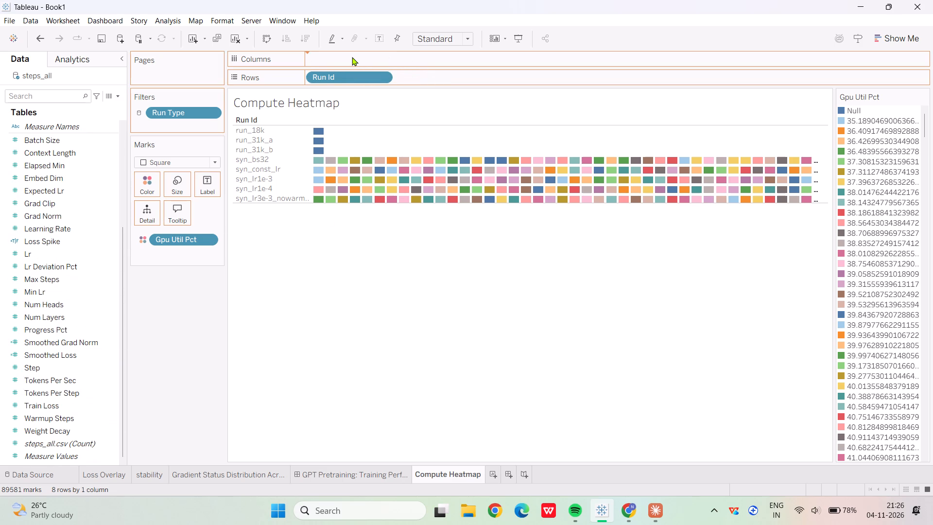
click(352, 57)
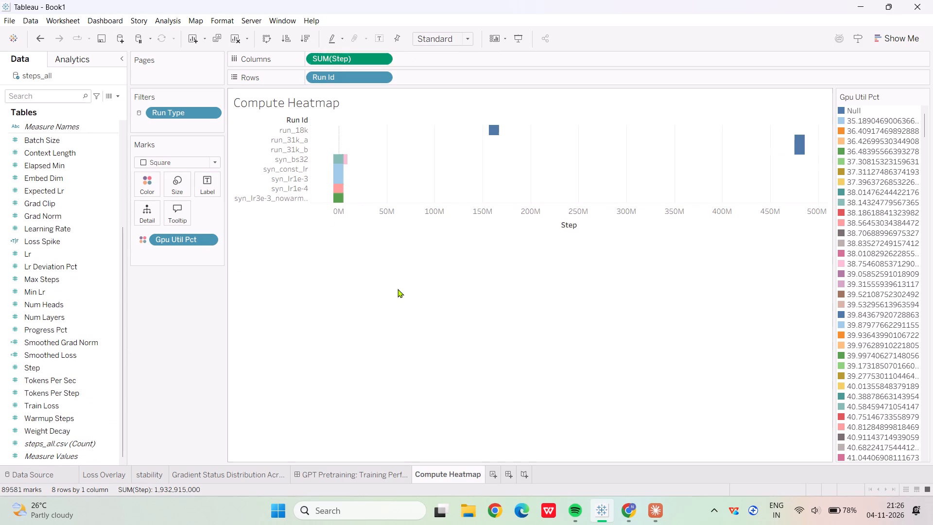
click(397, 289)
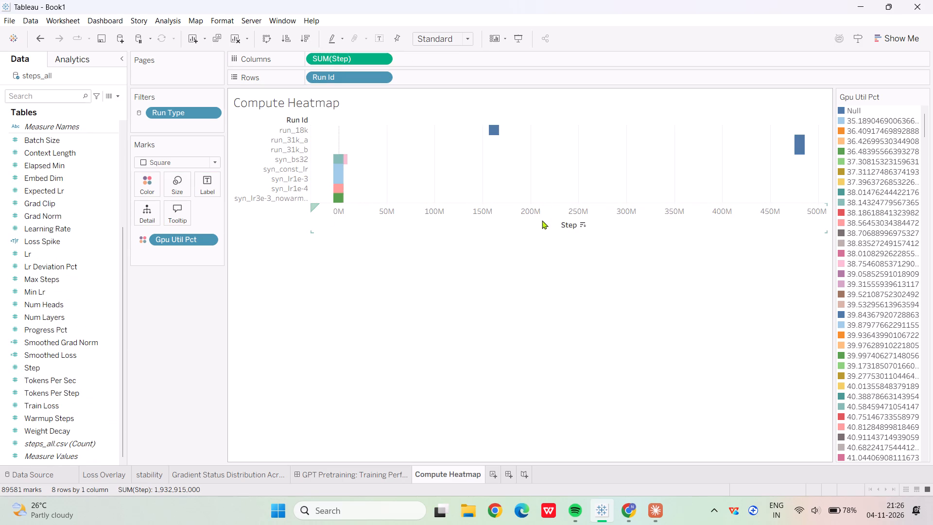
Sort the heatmap's Run Id rows by Step in ascending order.
drag(582, 225, 595, 454)
drag(595, 454, 595, 458)
drag(595, 458, 581, 226)
double_click(581, 226)
click(582, 225)
click(584, 314)
click(316, 210)
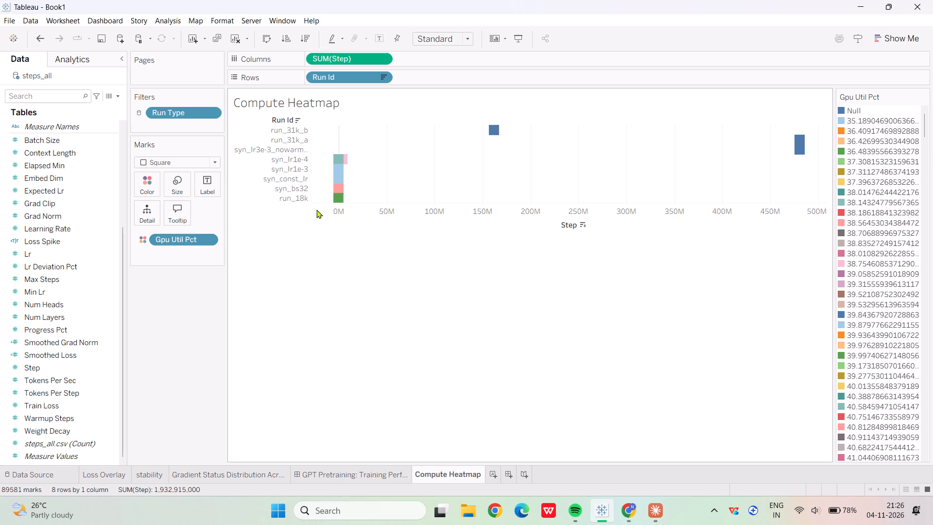
click(346, 200)
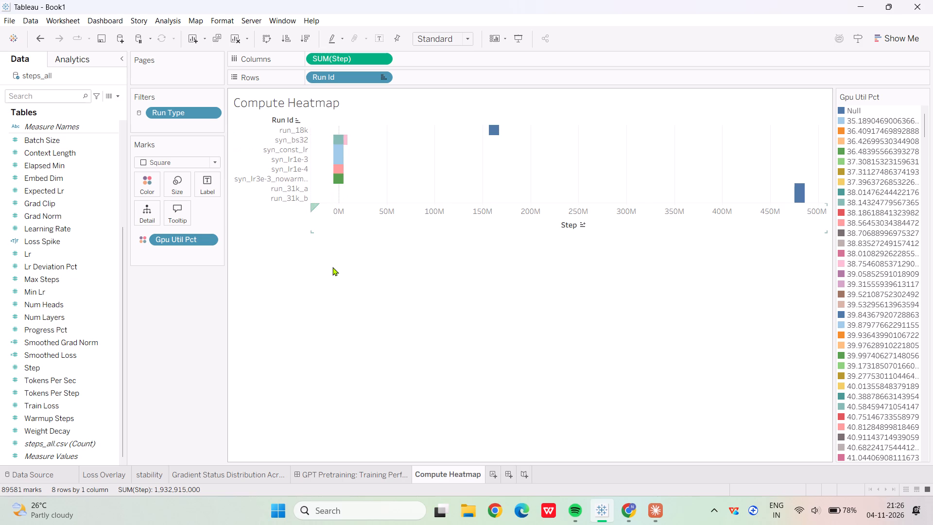
click(332, 267)
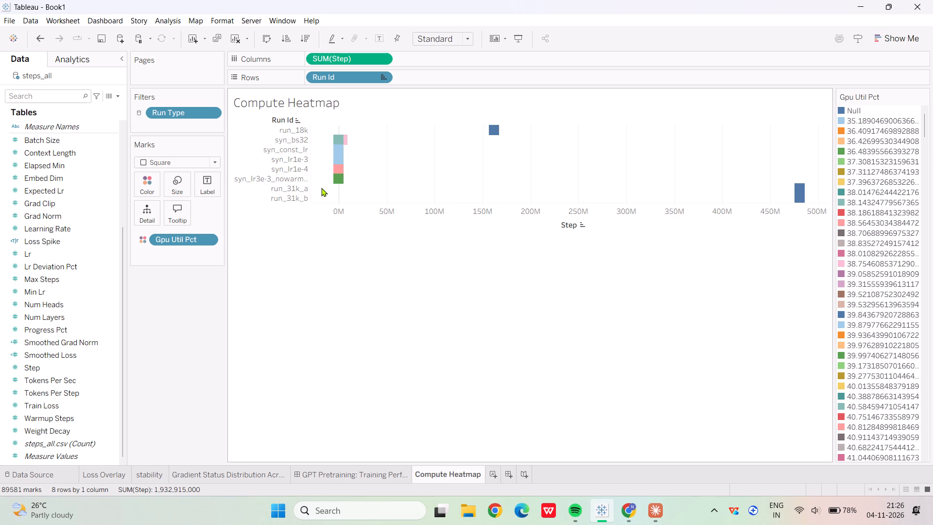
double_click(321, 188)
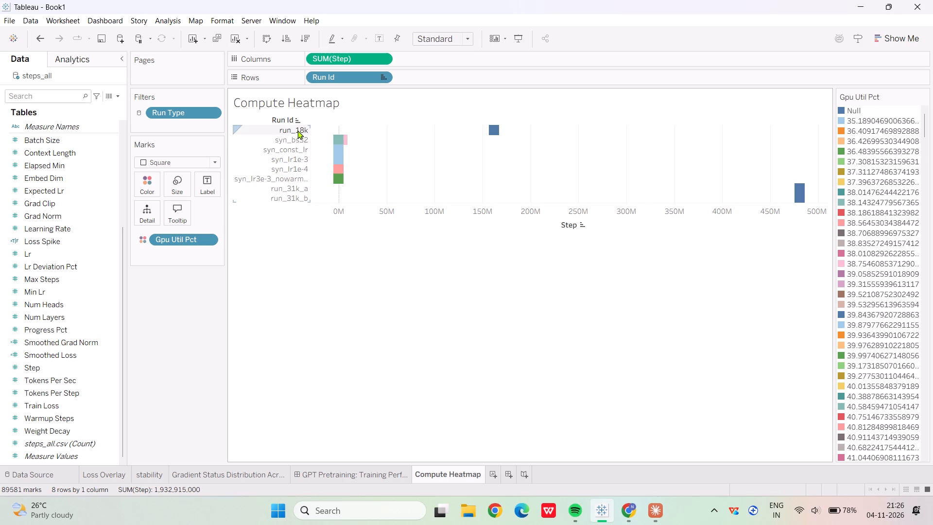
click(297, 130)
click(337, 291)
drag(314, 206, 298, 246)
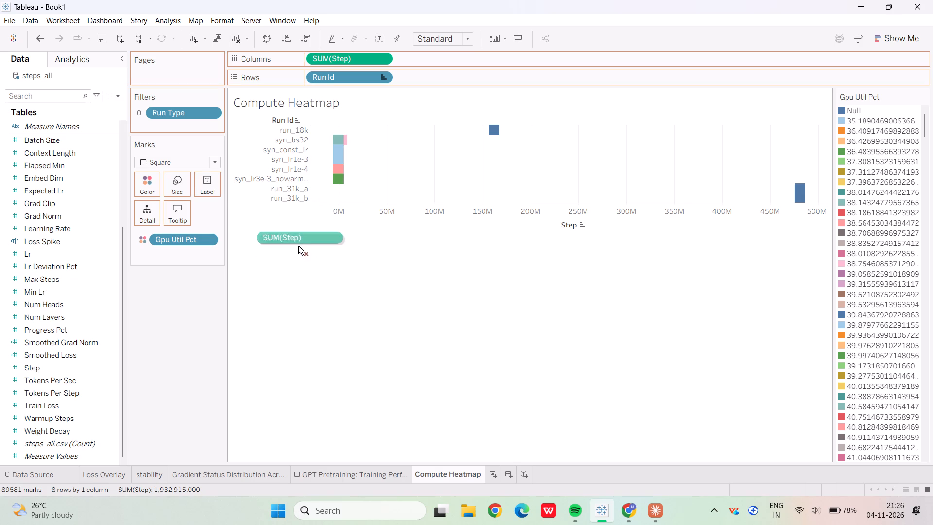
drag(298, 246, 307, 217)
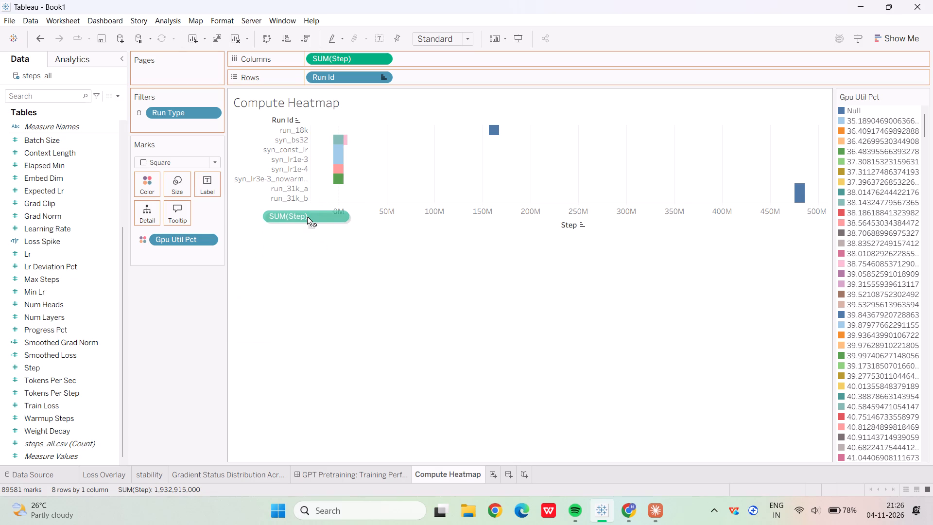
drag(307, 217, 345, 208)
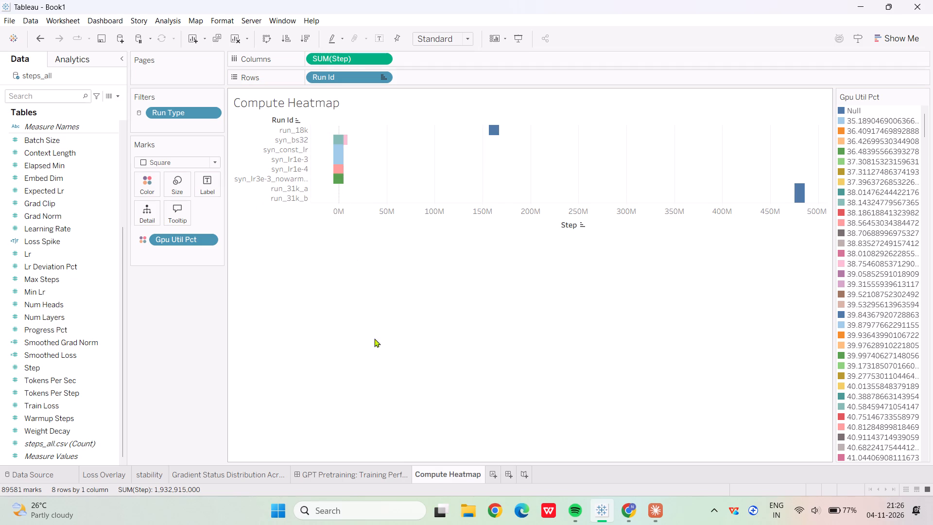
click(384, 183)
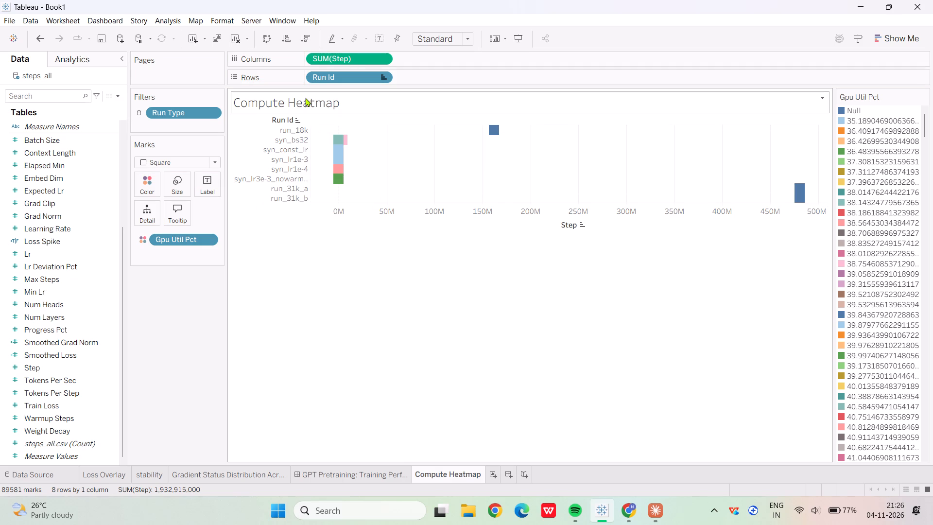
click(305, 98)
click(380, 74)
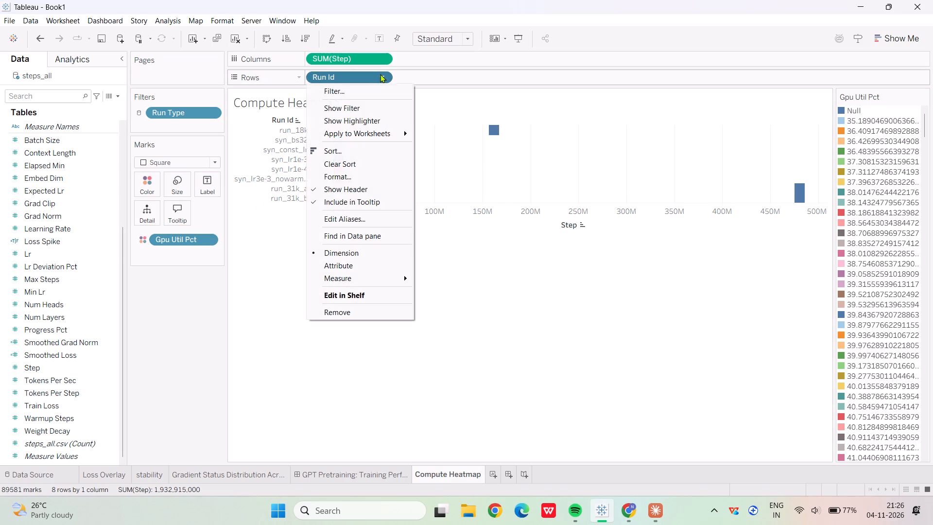
Adjust the square marks' size to just around the middle of the range, keeping a thin gap between rows.
click(171, 184)
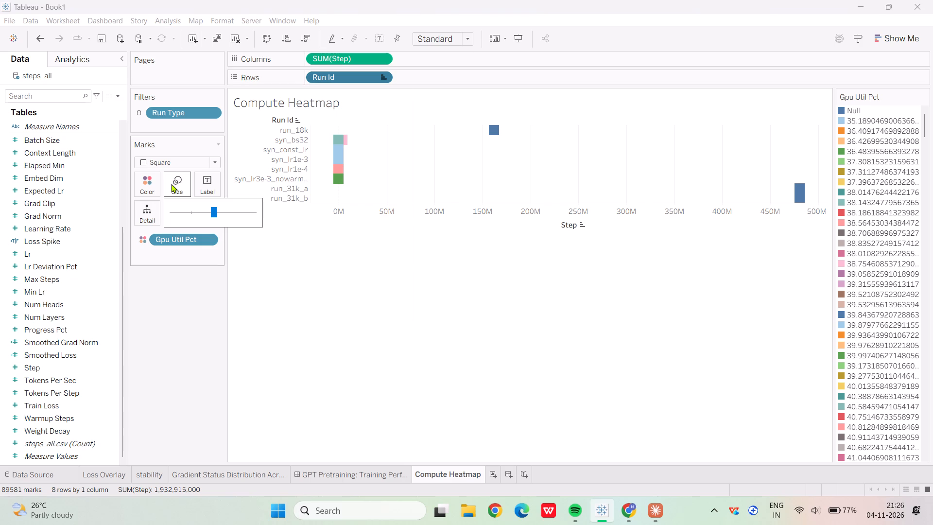
click(233, 208)
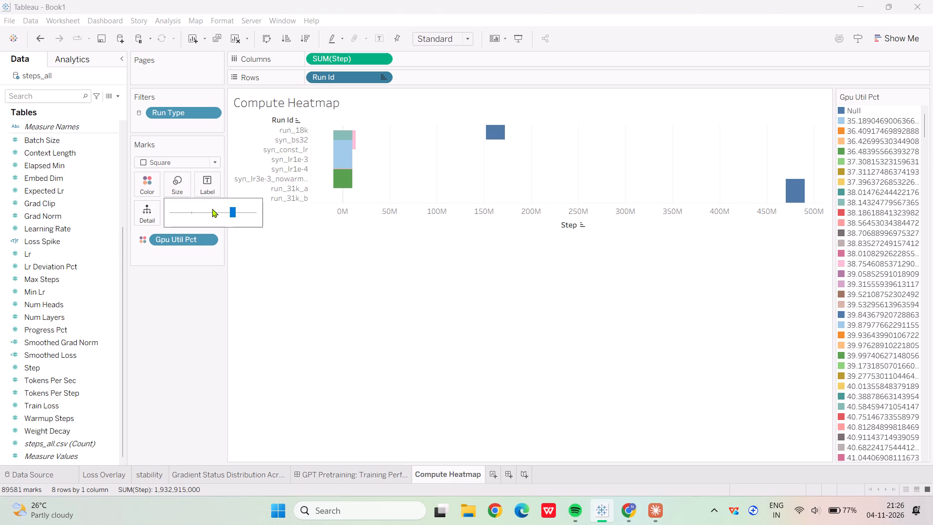
click(212, 209)
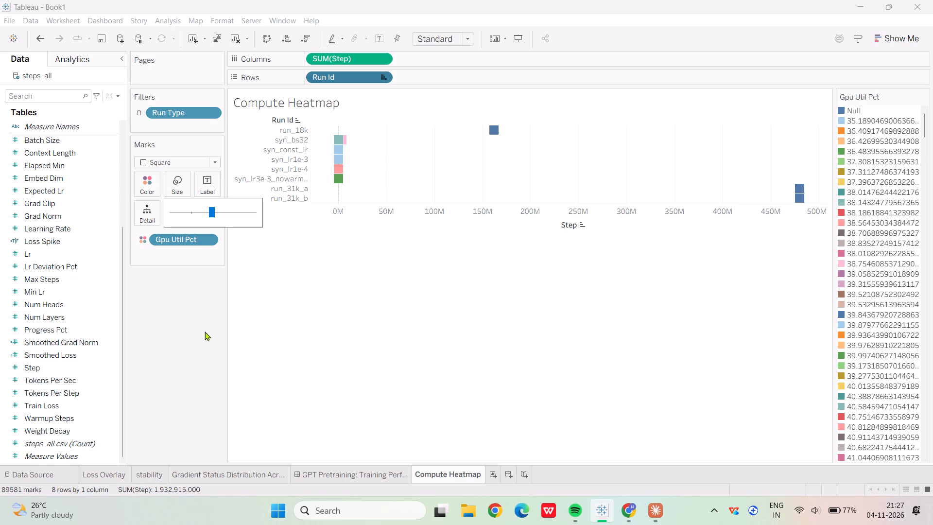
click(210, 326)
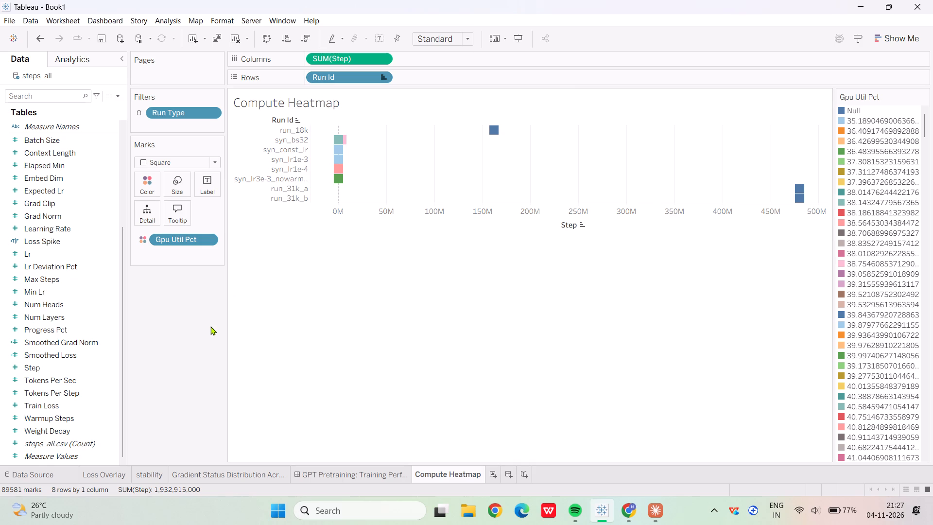
click(186, 176)
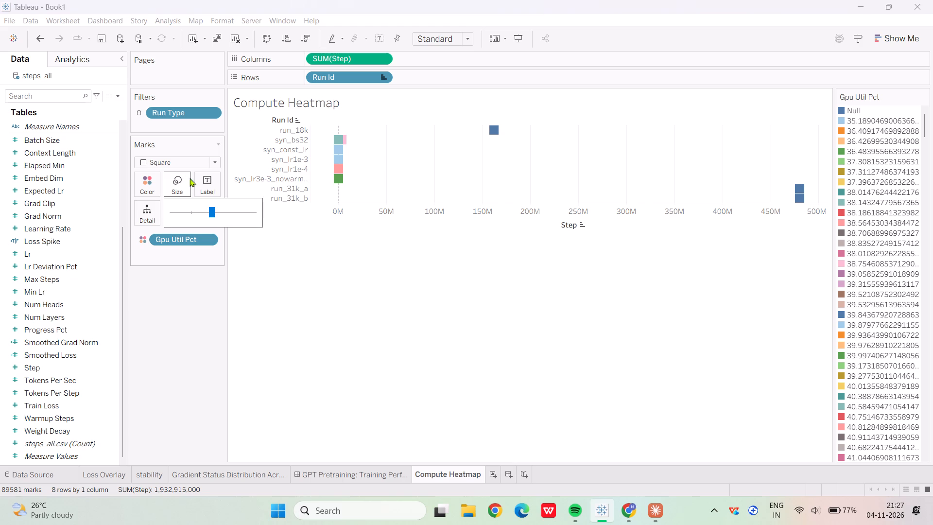
click(379, 380)
key(alt+Tab)
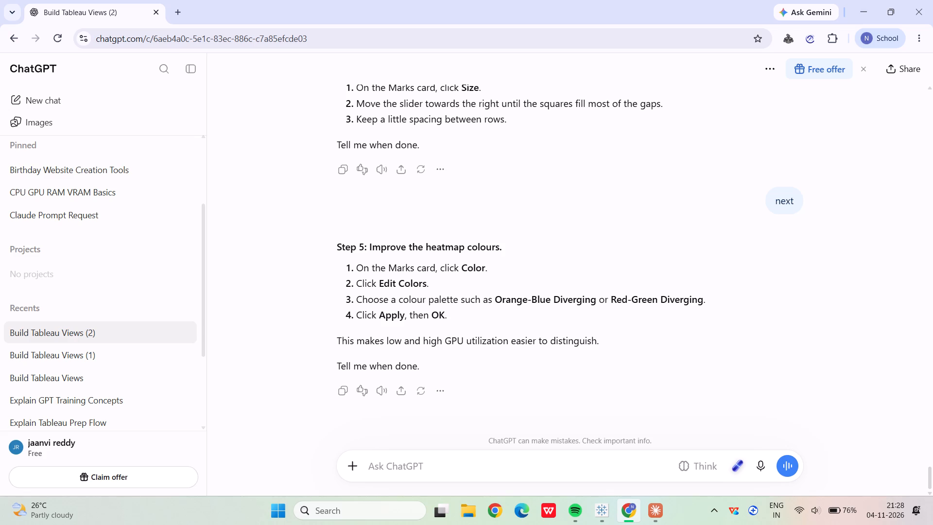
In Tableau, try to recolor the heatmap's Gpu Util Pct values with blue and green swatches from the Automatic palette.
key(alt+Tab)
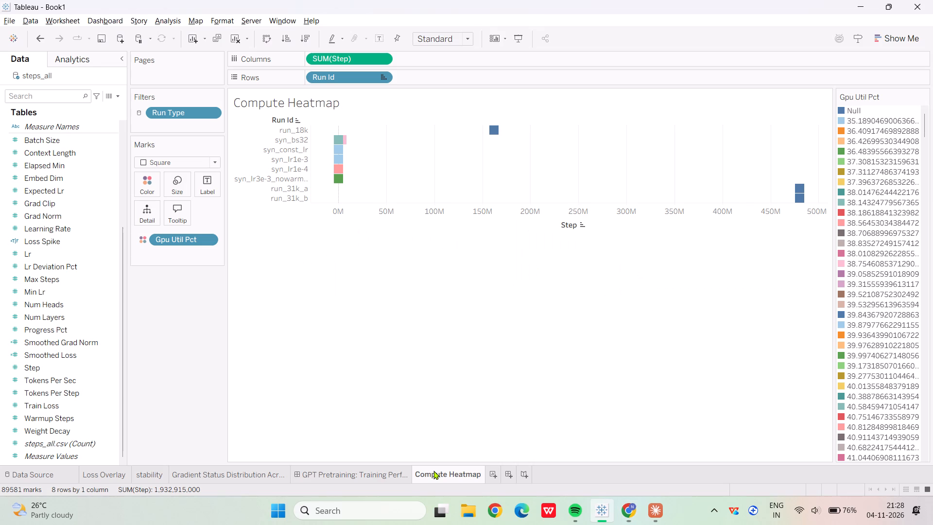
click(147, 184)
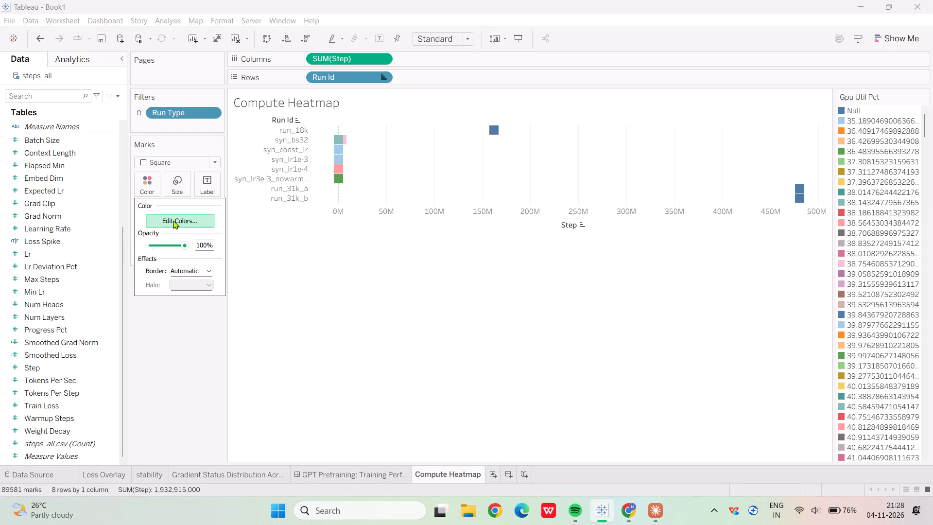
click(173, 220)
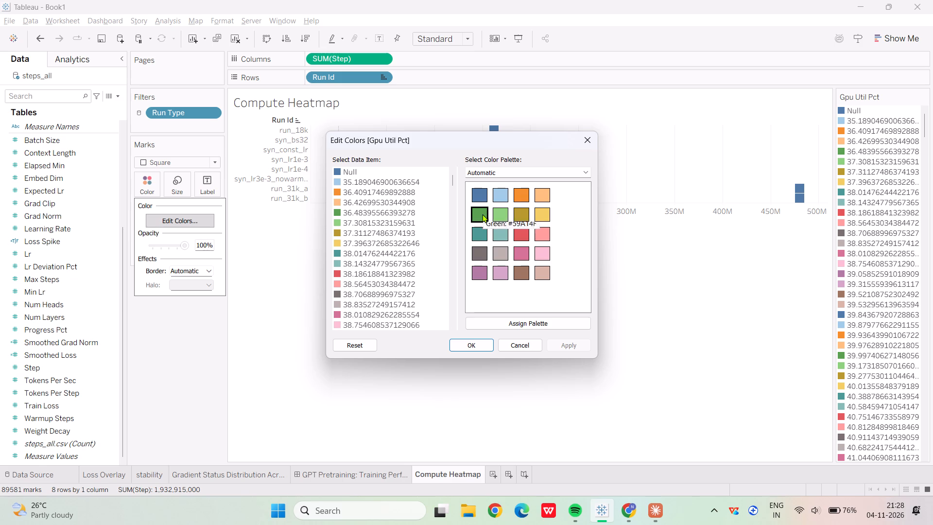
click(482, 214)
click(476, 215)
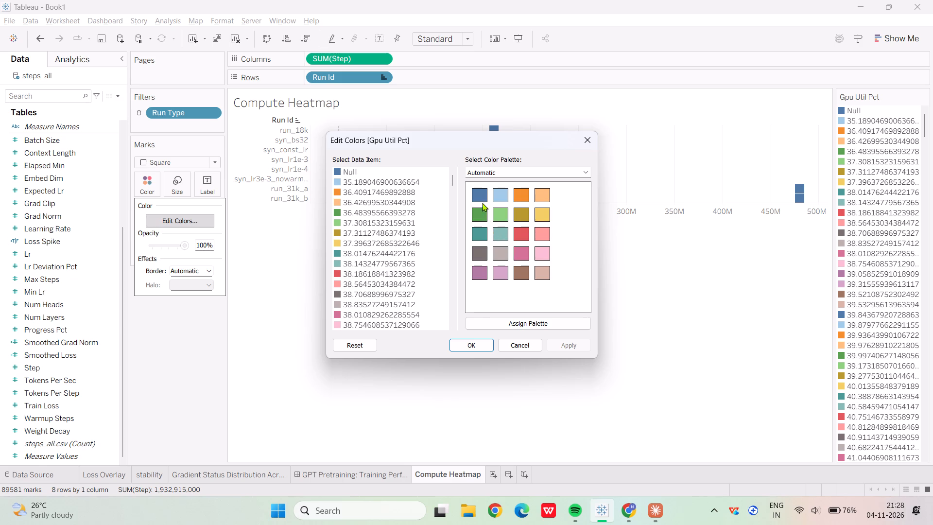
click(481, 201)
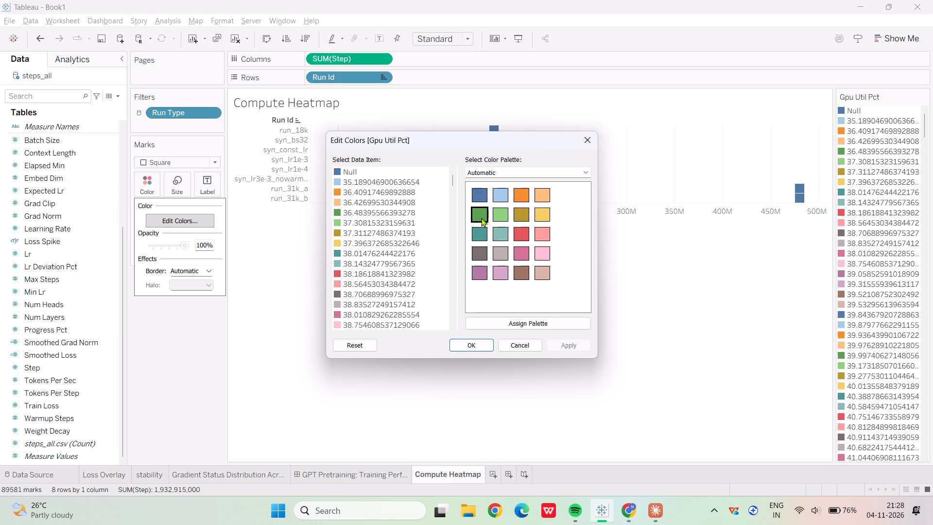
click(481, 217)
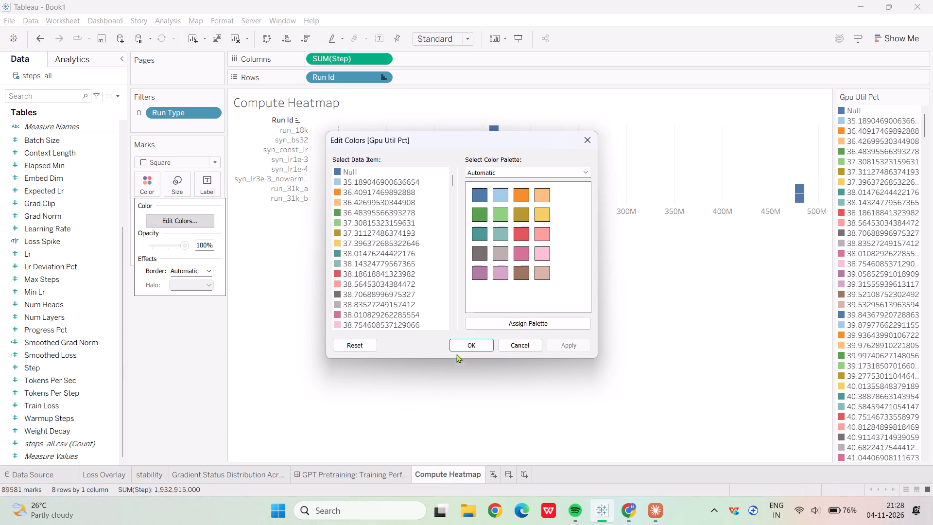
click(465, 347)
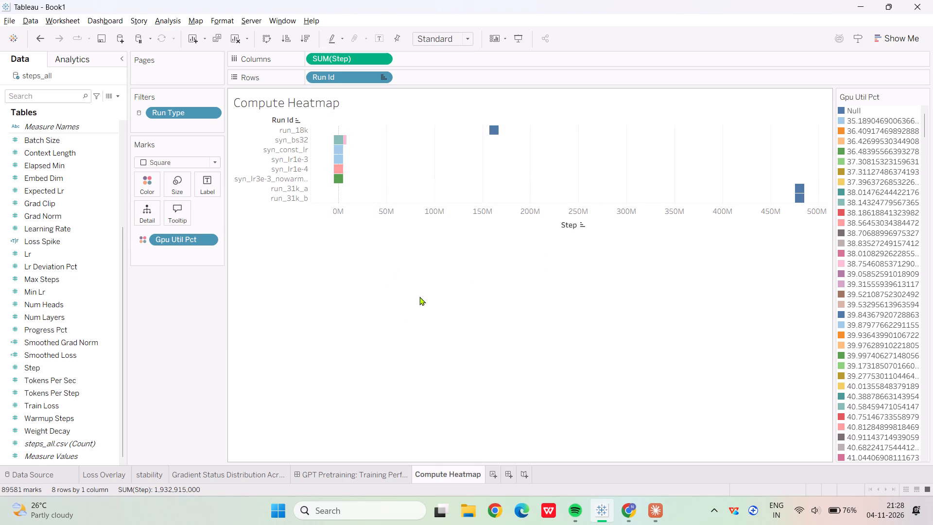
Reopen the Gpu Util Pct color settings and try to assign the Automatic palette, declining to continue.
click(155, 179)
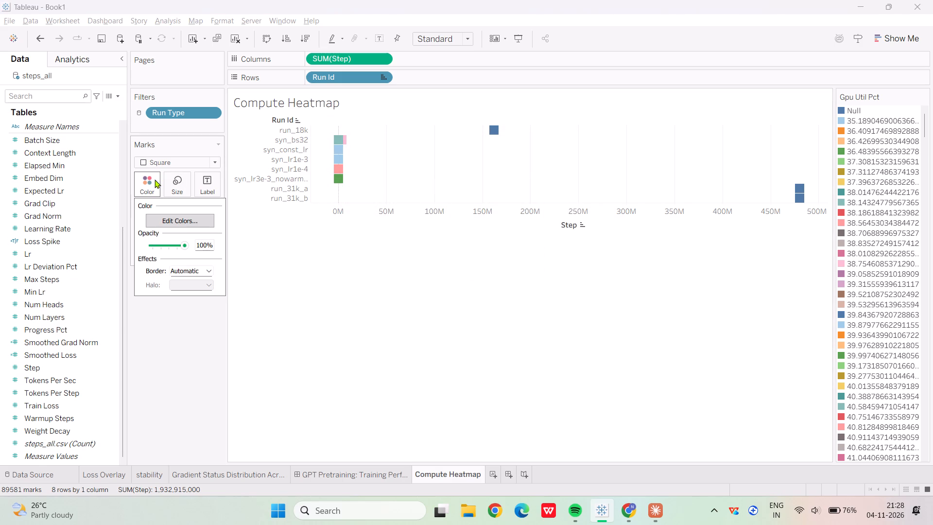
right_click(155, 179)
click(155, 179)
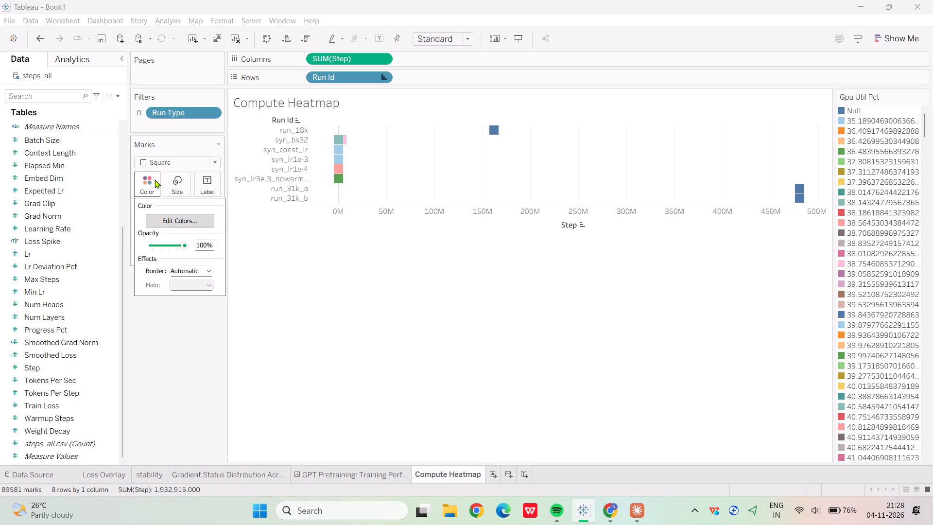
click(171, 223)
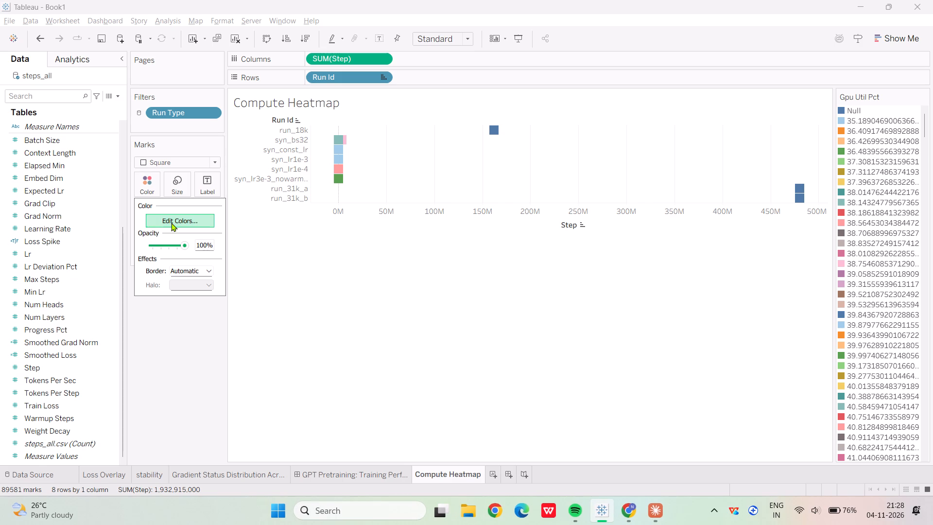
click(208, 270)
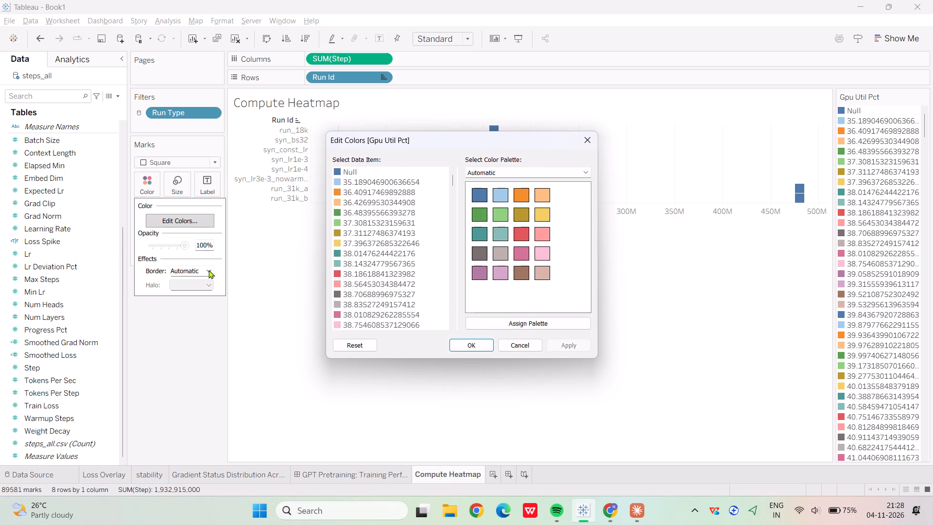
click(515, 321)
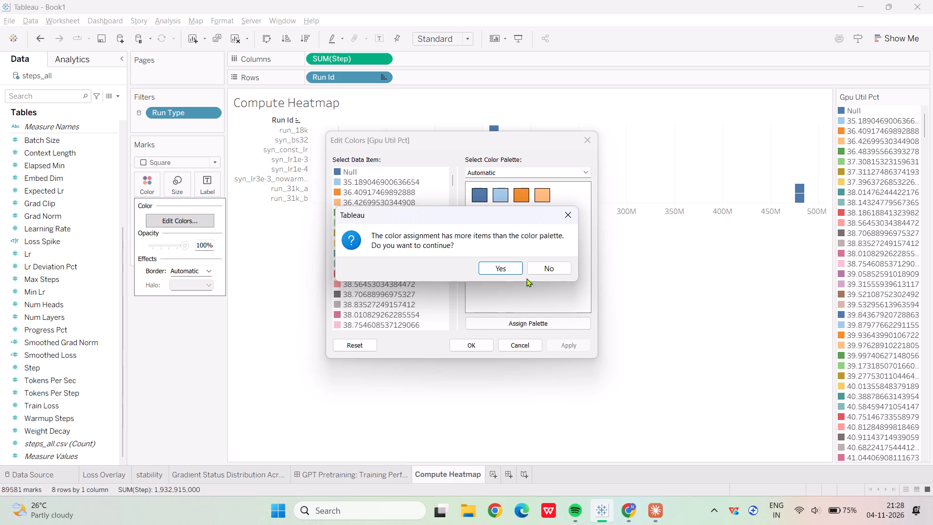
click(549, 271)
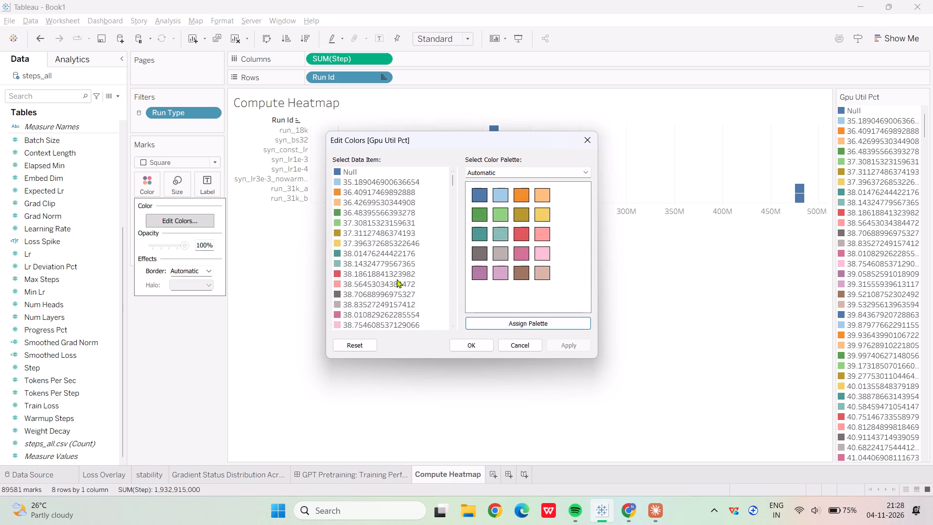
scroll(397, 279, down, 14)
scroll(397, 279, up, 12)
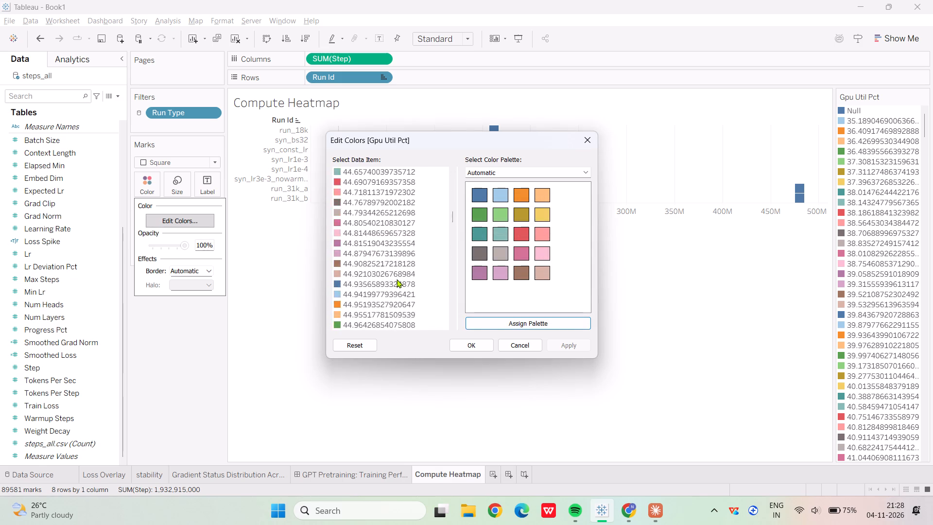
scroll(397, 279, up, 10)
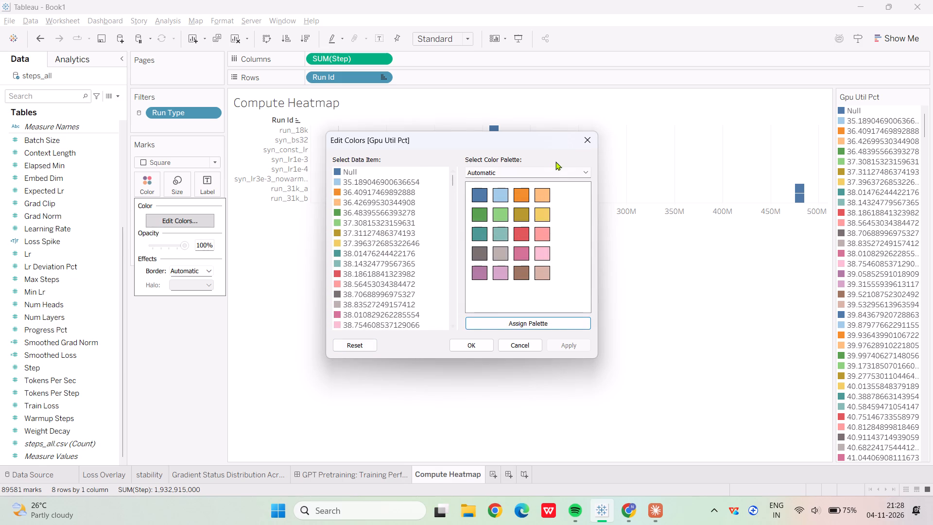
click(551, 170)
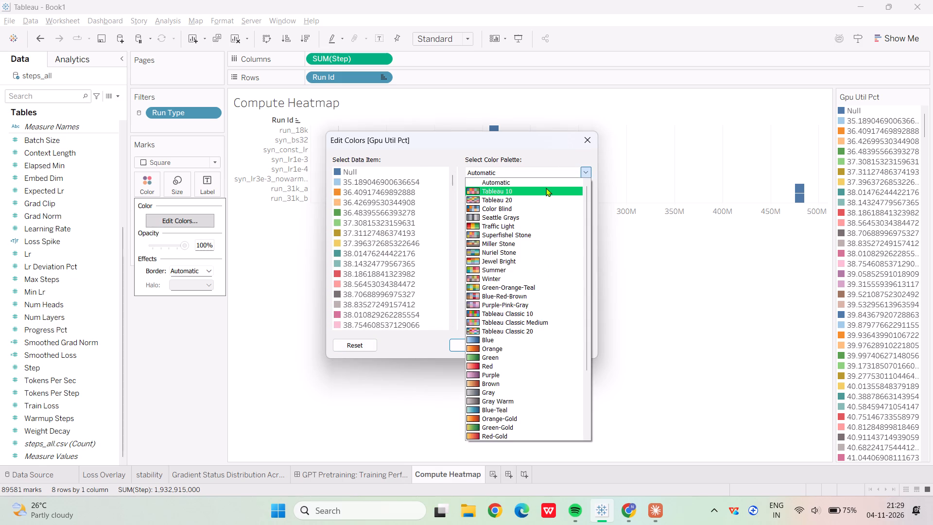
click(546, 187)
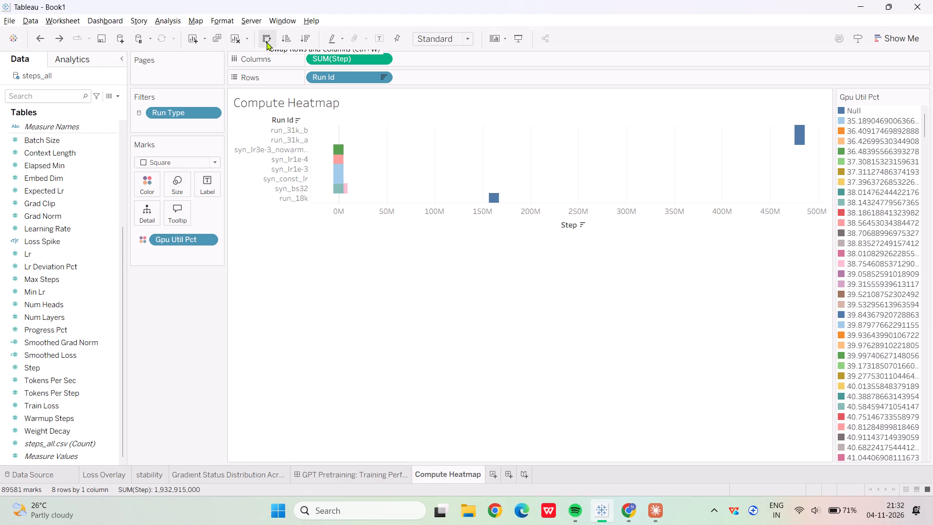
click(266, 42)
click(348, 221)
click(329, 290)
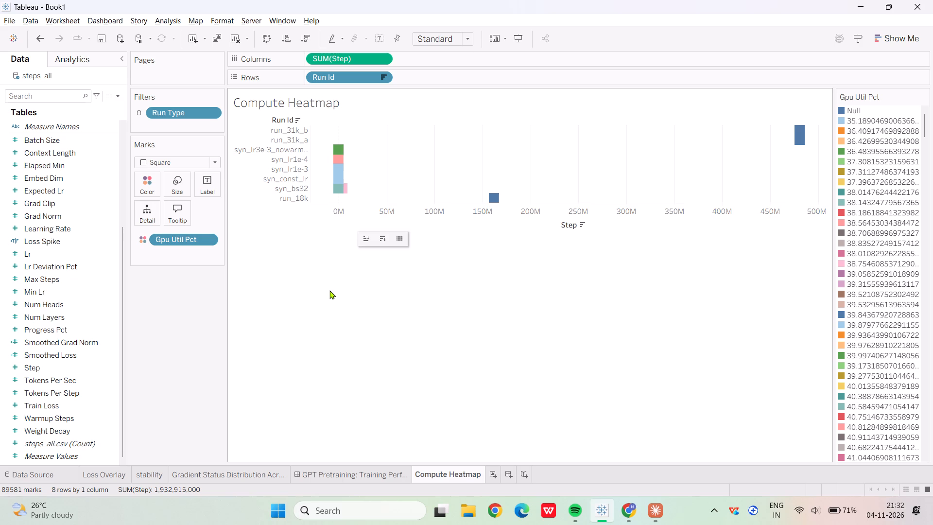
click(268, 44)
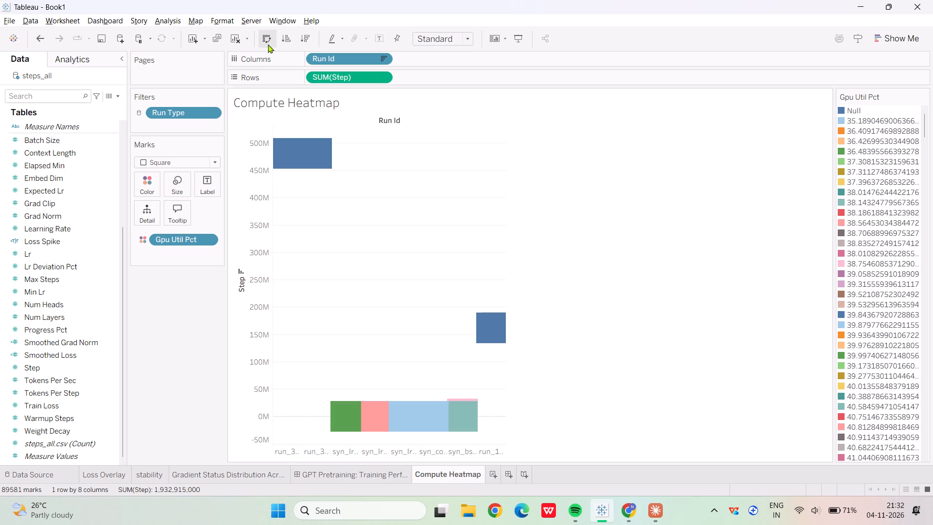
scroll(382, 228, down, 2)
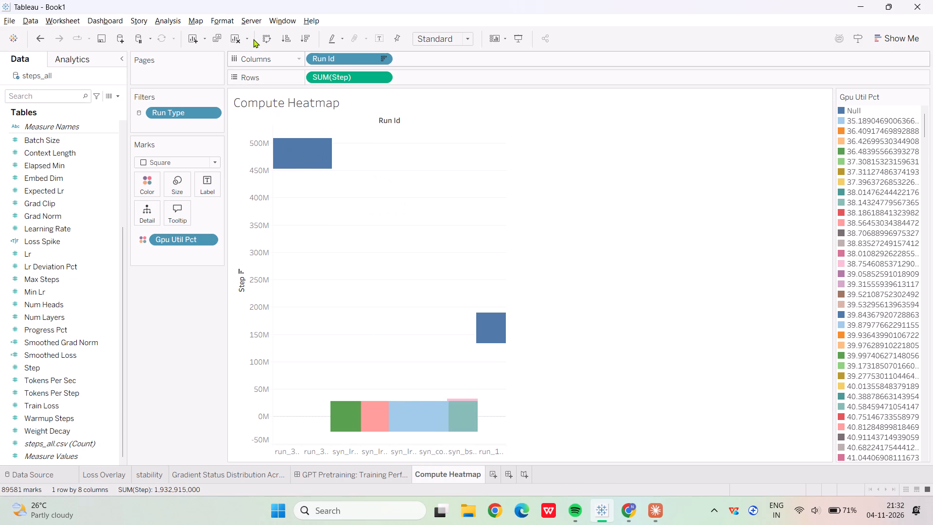
Sort the heatmap's Run Id values in ascending order by Step.
click(290, 40)
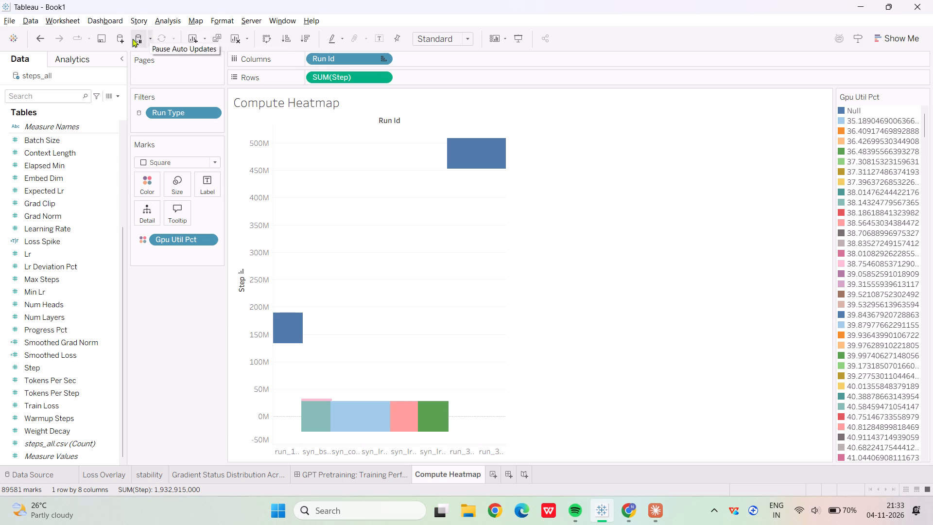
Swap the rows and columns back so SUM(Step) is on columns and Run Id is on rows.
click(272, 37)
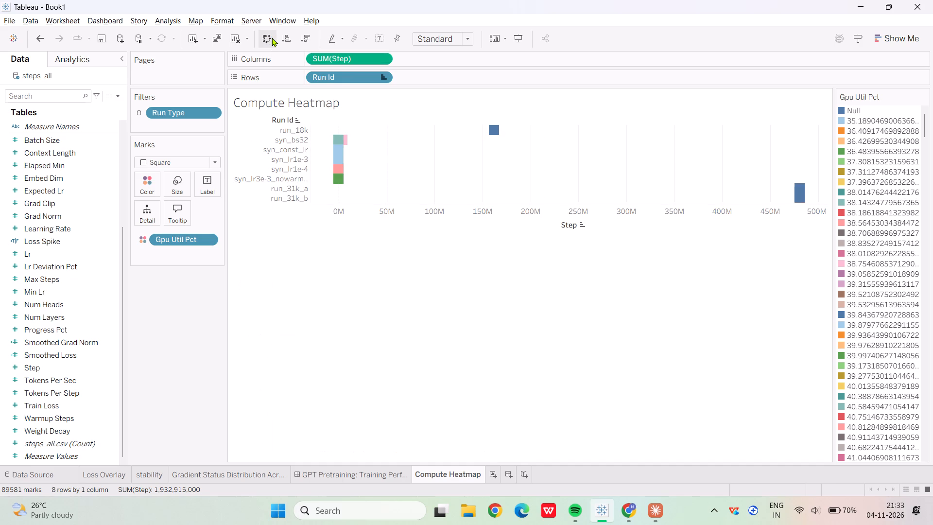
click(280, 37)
Set the Compute Heatmap worksheet's fit to Entire View.
click(466, 42)
drag(459, 79, 460, 86)
click(460, 86)
click(465, 44)
click(467, 38)
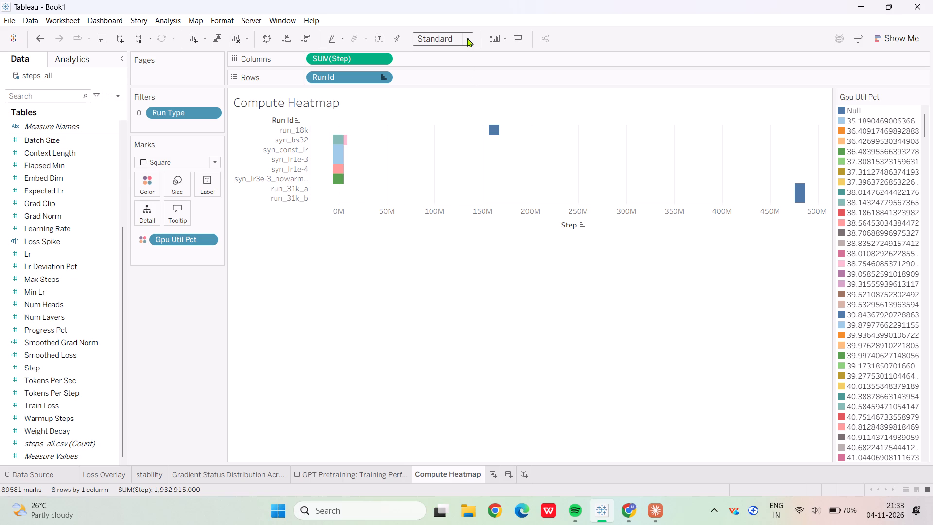
double_click(467, 38)
click(466, 40)
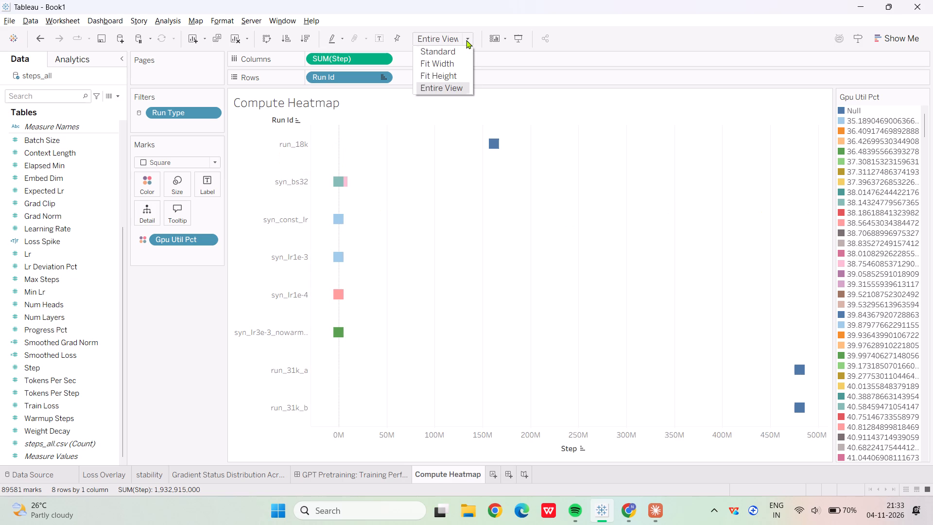
double_click(455, 89)
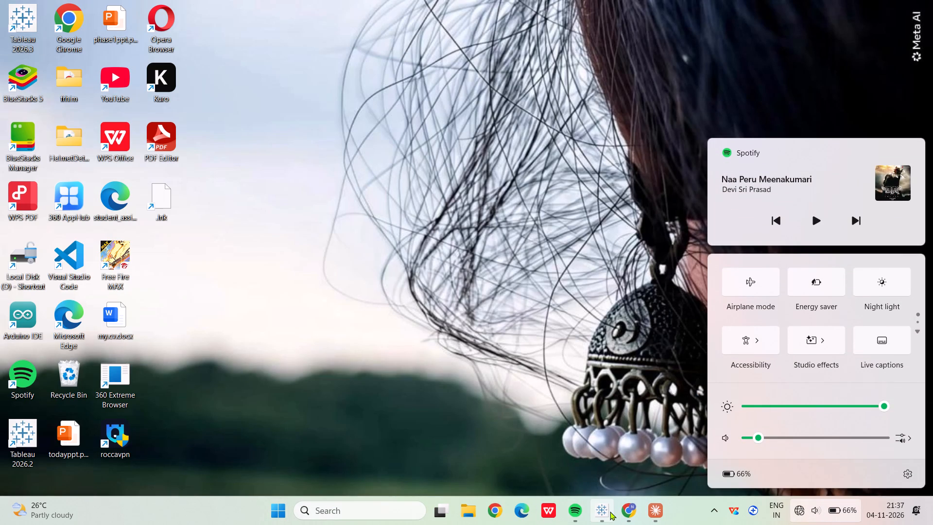
Return to Tableau and save the workbook again.
click(595, 467)
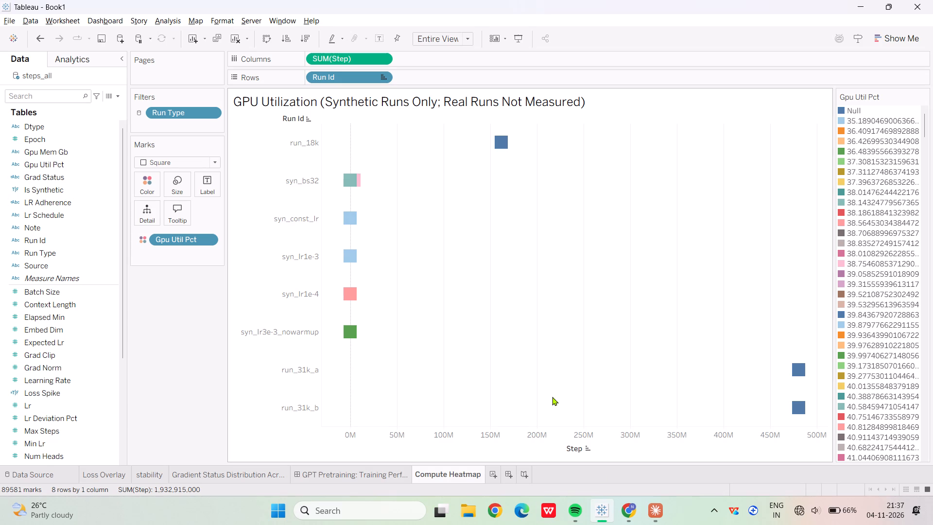
key(ctrl+s)
key(ctrl+s)
Close Tableau, Claude, the Chrome window with ChatGPT, and Spotify.
click(927, 0)
click(927, 0)
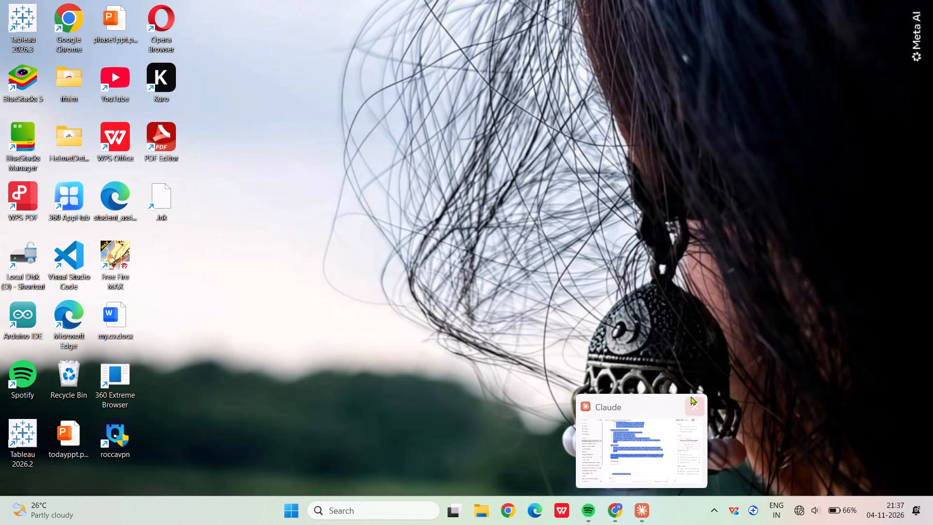
click(691, 398)
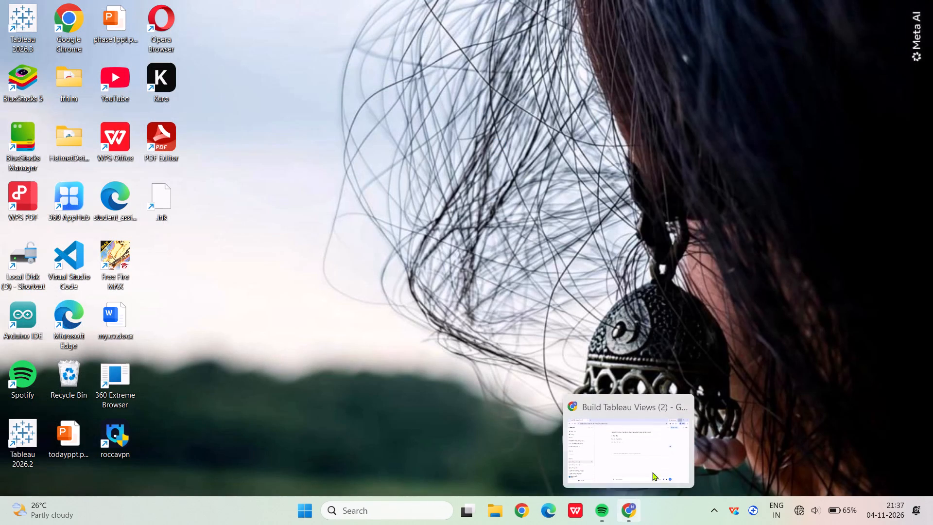
click(681, 404)
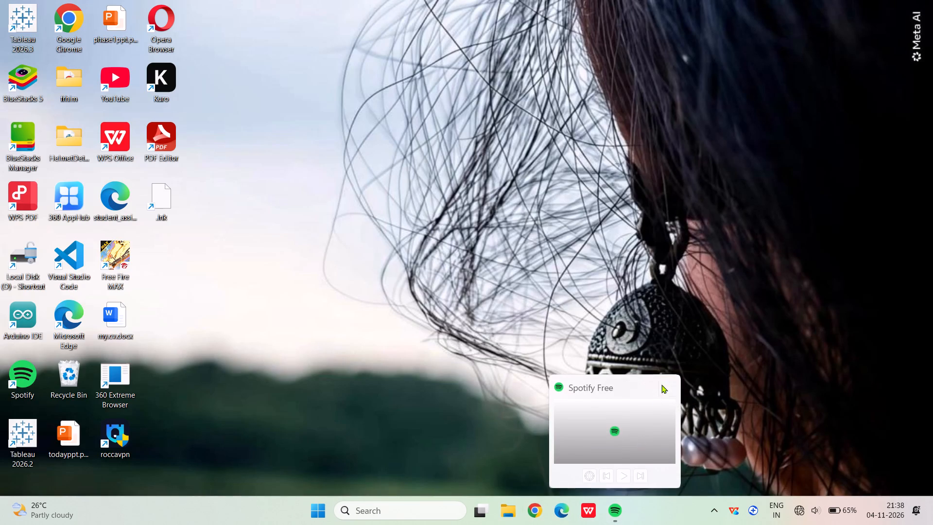
click(662, 382)
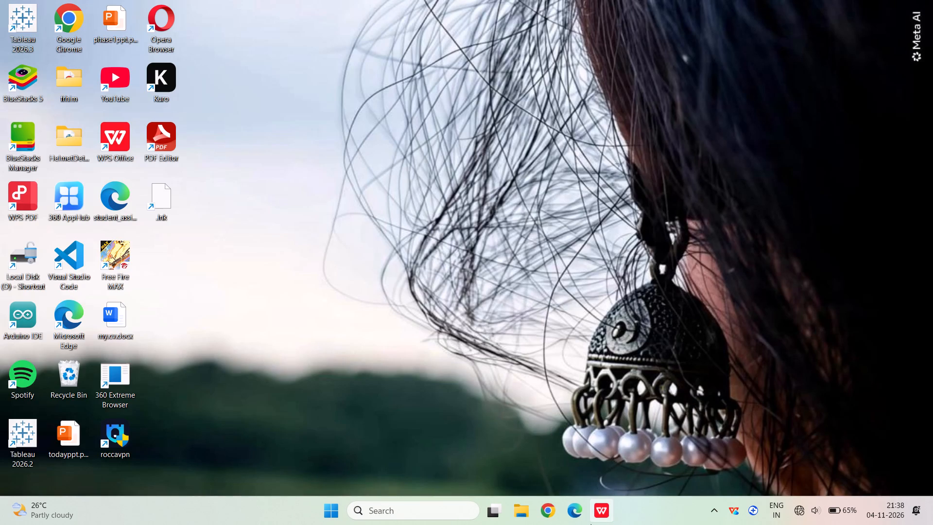
Shut down the computer.
click(331, 518)
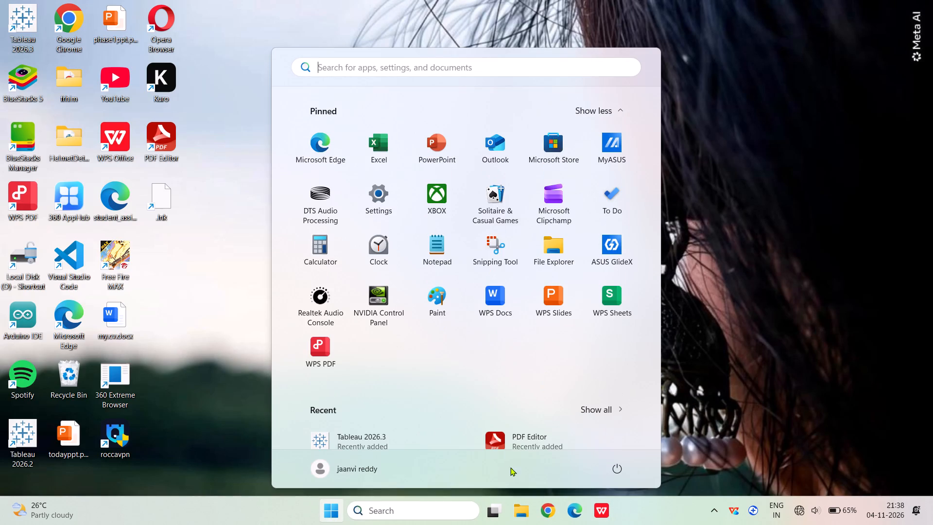
click(629, 470)
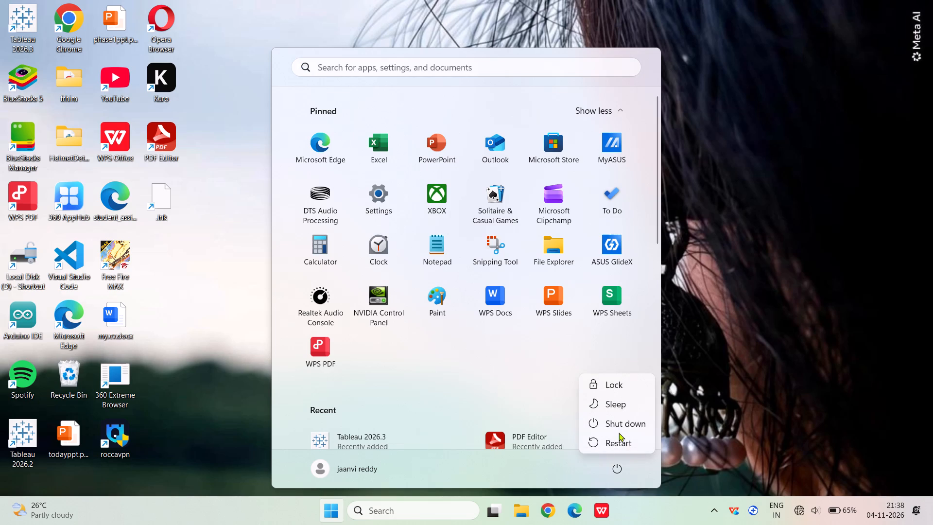
click(617, 428)
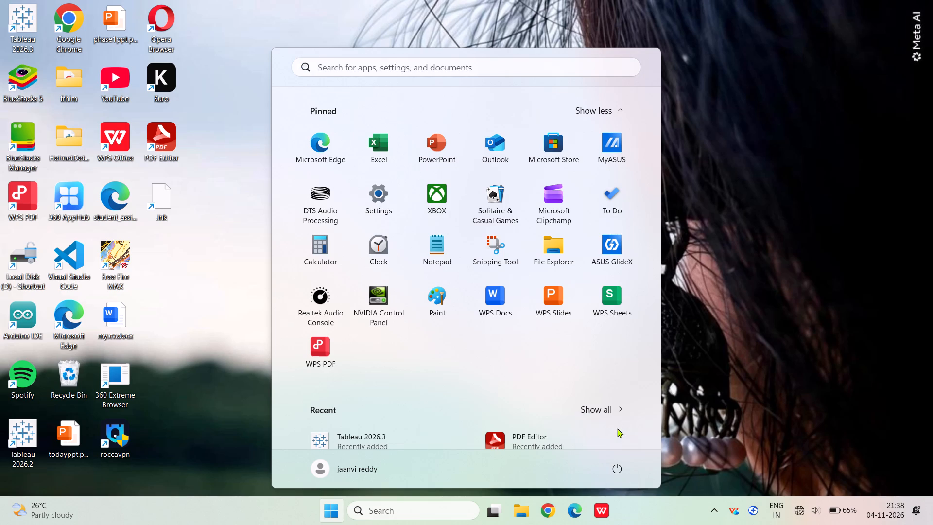